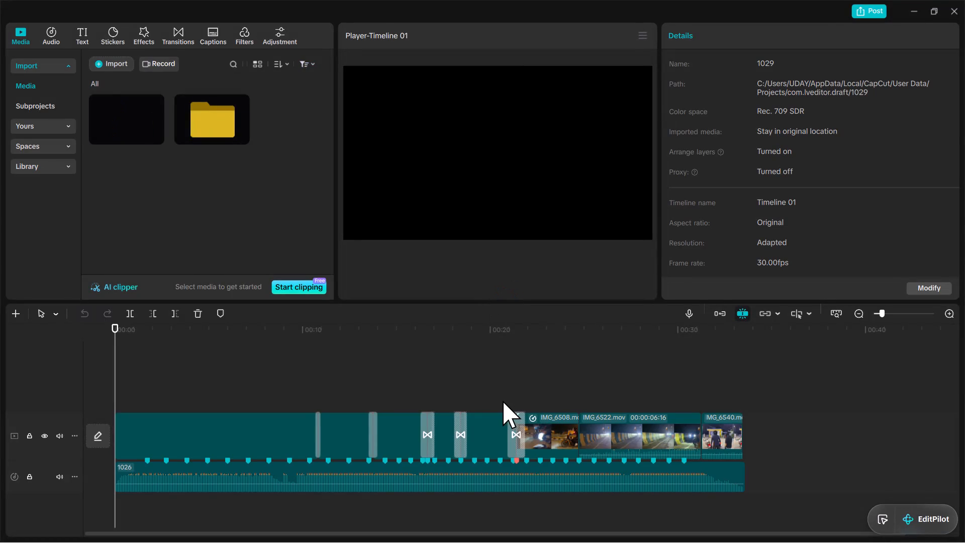
Play the whole bike edit through, then replay its opening up to the start of the IMG_6518.mov clip to review the existing lyrics.
{"action": "scroll", "coordinate": [506, 402], "scroll_direction": "up", "scroll_amount": 3}
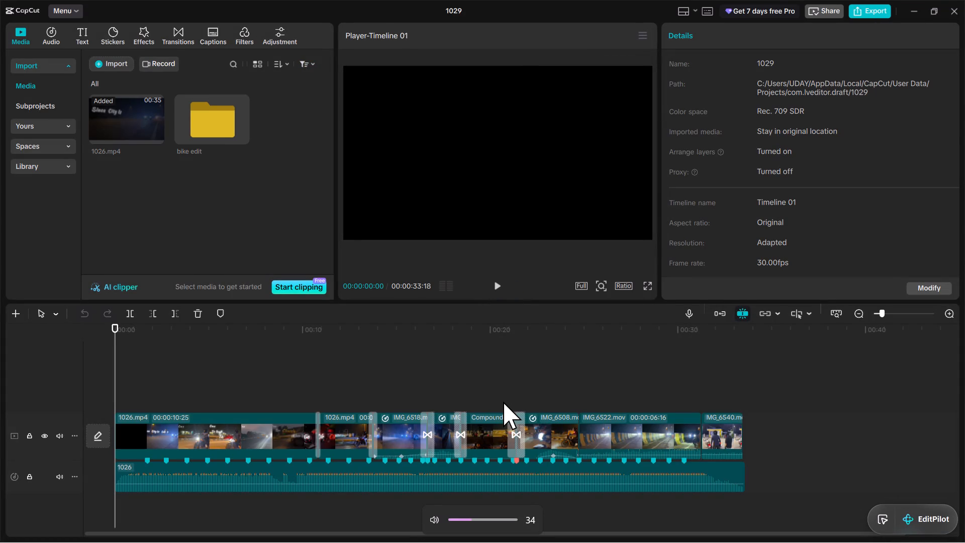
{"action": "key", "text": "l"}
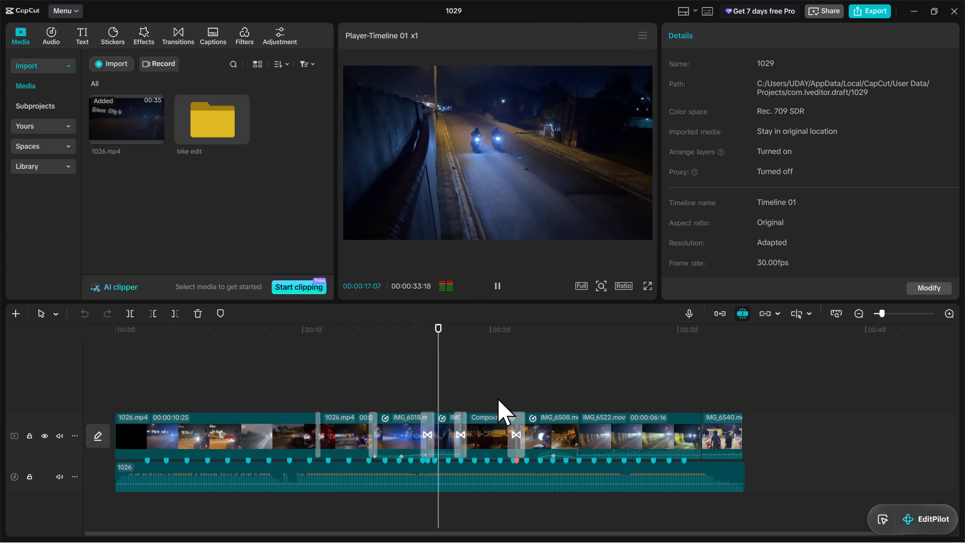
{"action": "left_click", "coordinate": [448, 350]}
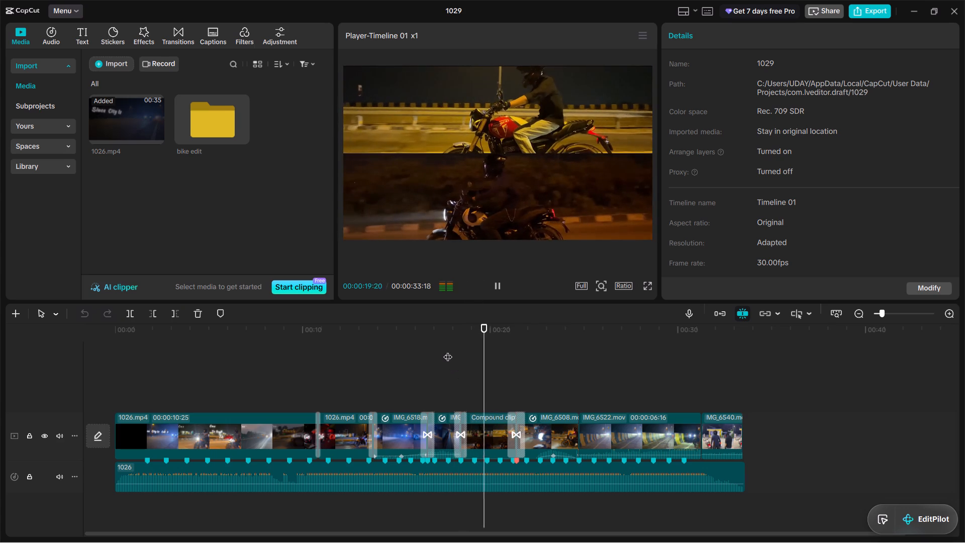
{"action": "key", "text": "space"}
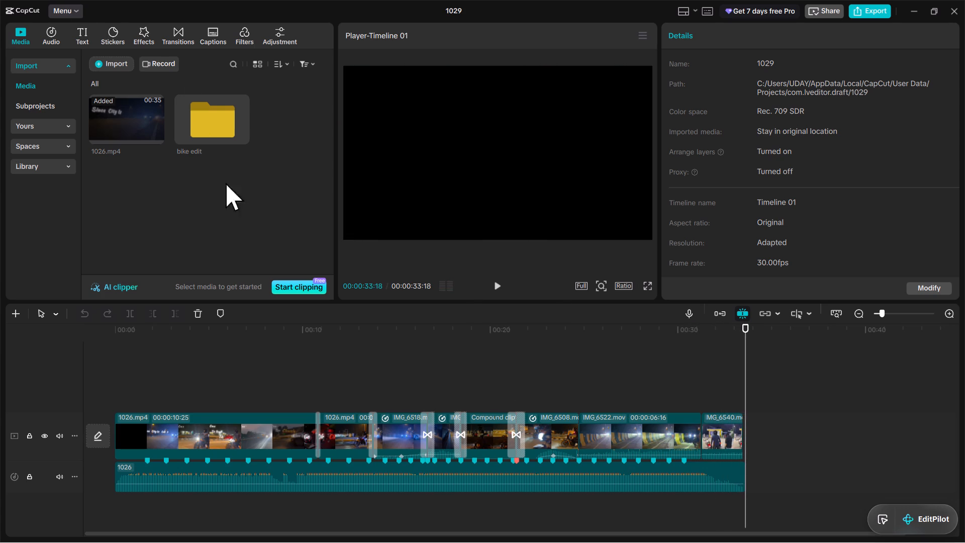
{"action": "left_click", "coordinate": [361, 363]}
{"action": "left_click_drag", "start_coordinate": [365, 363], "coordinate": [0, 404]}
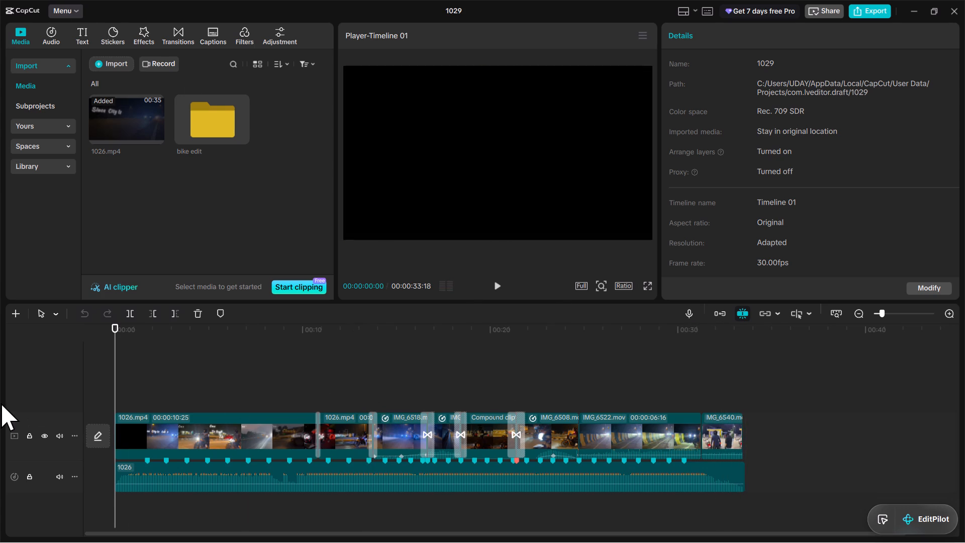
{"action": "key", "text": "space"}
{"action": "key", "text": "space"}
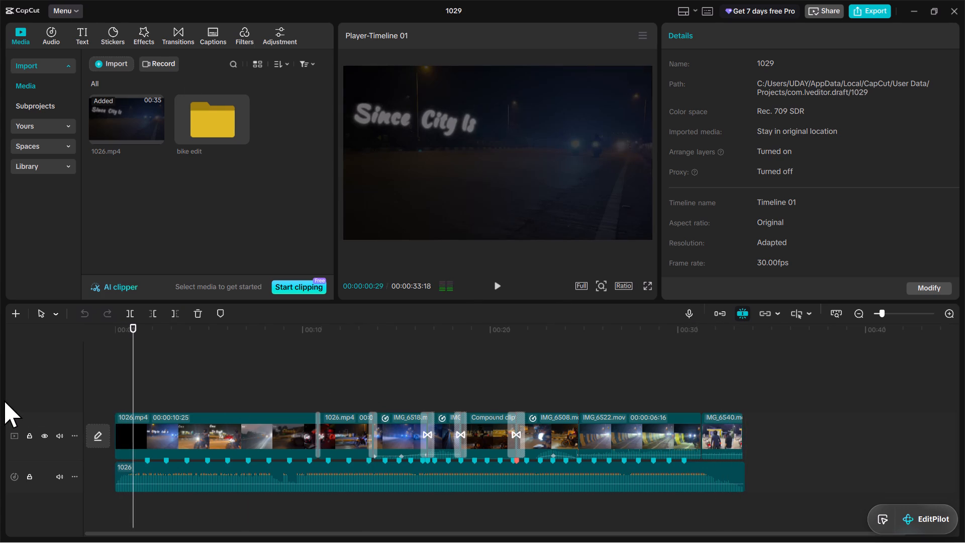
{"action": "type", "text": "ll"}
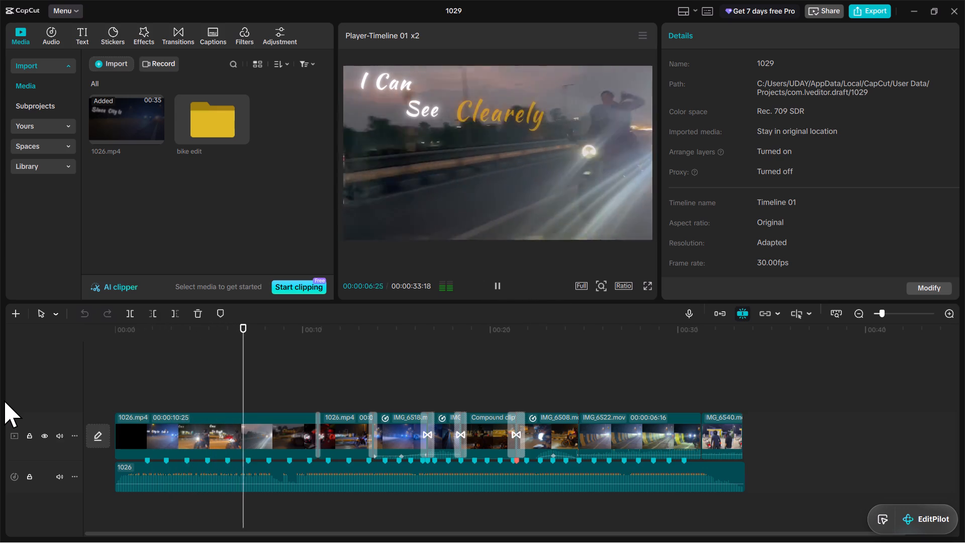
{"action": "key", "text": "space"}
{"action": "type", "text": "l"}
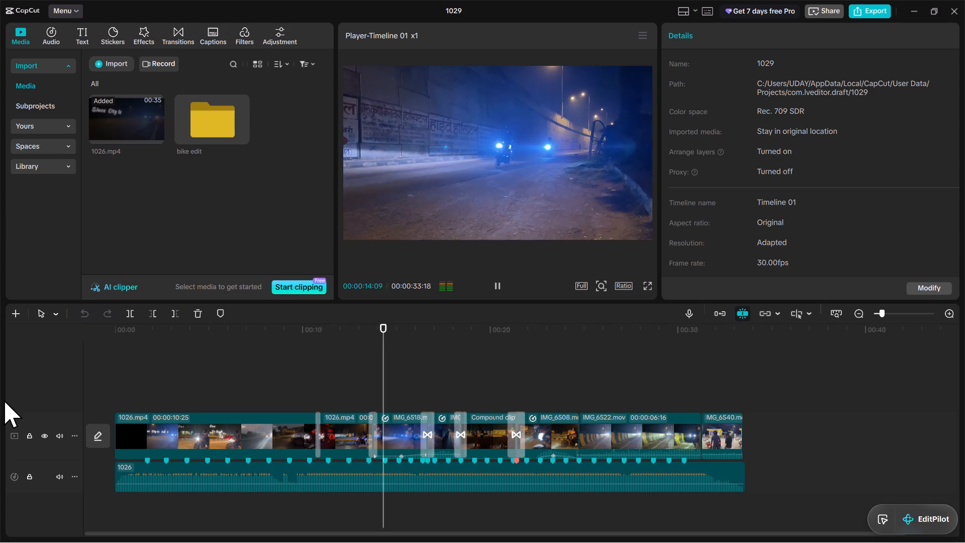
{"action": "key", "text": "space"}
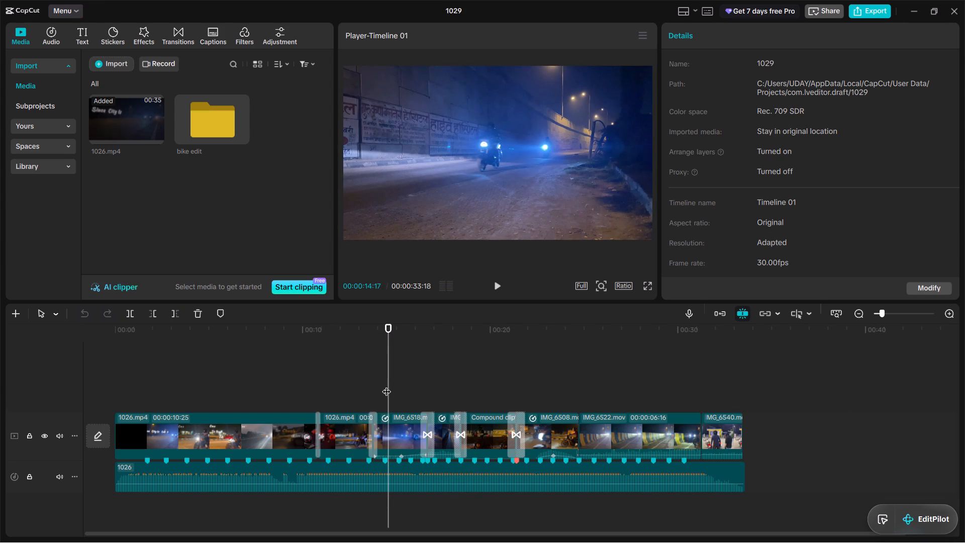
Add a default text clip above the video track at 00:00:13:23, where the IMG_6518.mov clip begins.
{"action": "left_click_drag", "start_coordinate": [387, 385], "coordinate": [376, 389]}
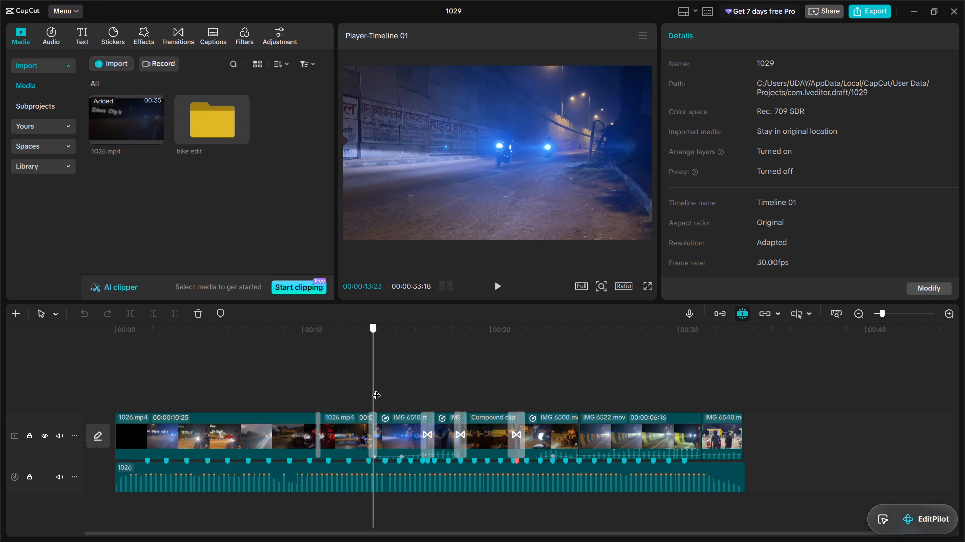
{"action": "left_click_drag", "start_coordinate": [376, 389], "coordinate": [375, 389]}
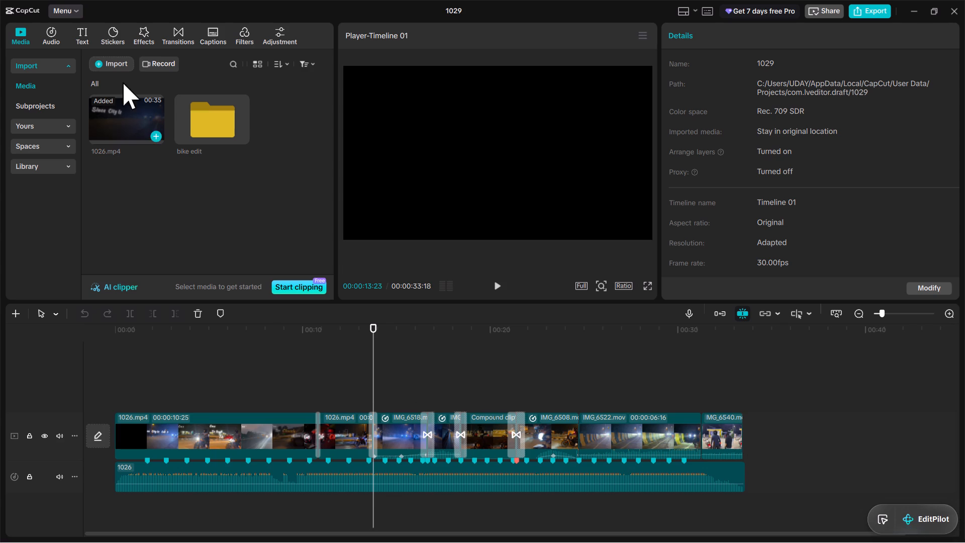
{"action": "left_click", "coordinate": [85, 33]}
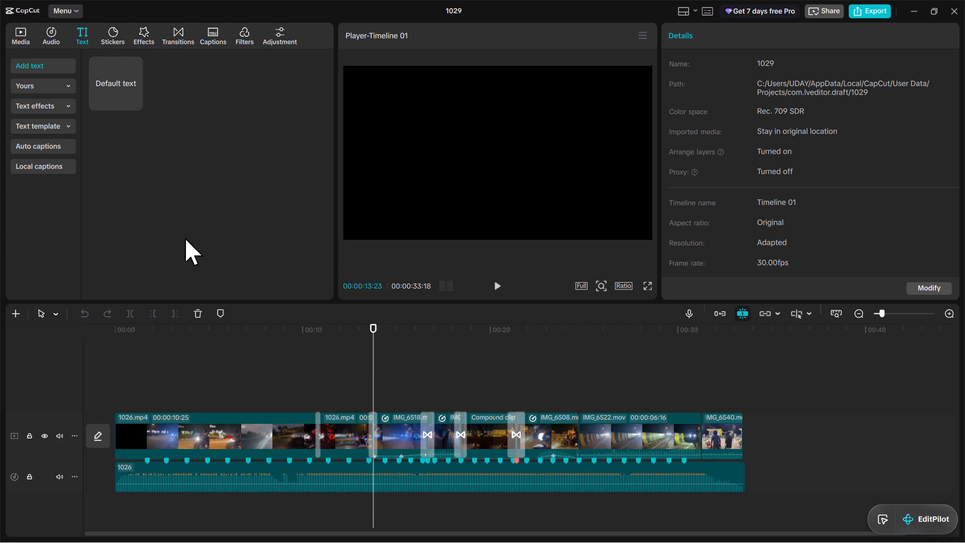
{"action": "left_click_drag", "start_coordinate": [117, 70], "coordinate": [375, 398]}
{"action": "left_click_drag", "start_coordinate": [883, 311], "coordinate": [892, 313]}
{"action": "left_click", "coordinate": [525, 403]}
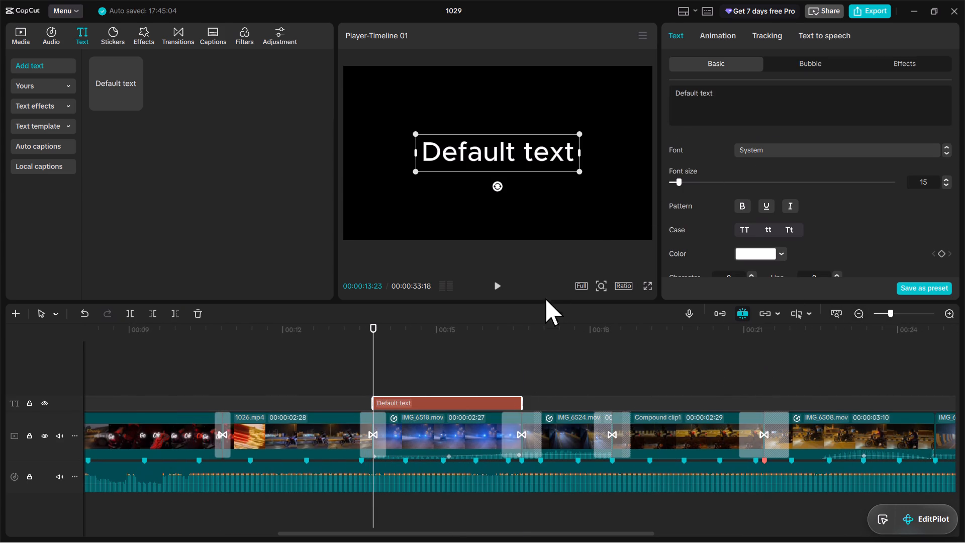
Set the new text's font to KaushanScript.
{"action": "left_click", "coordinate": [770, 154]}
{"action": "left_click", "coordinate": [799, 311]}
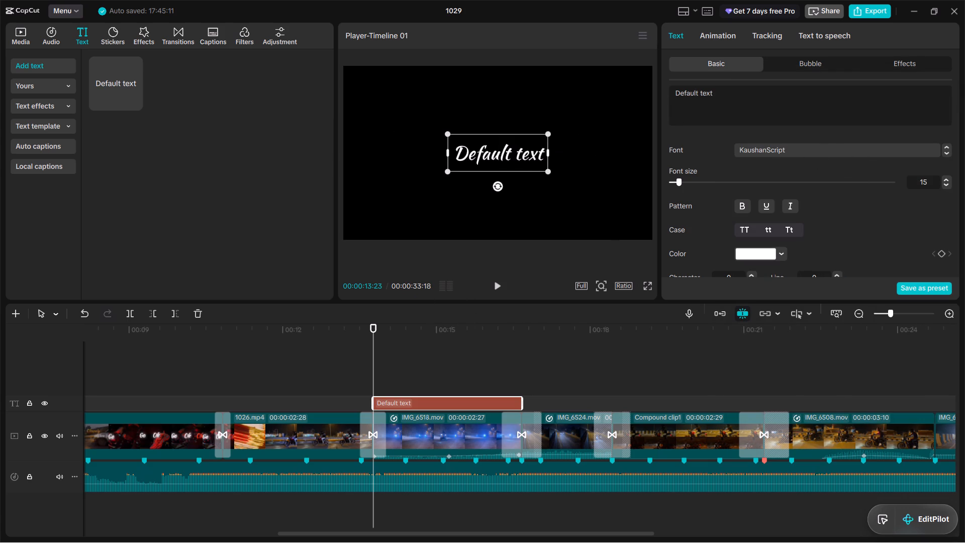
Replace the default wording with "blinded" and apply title case so it reads "Blinded".
{"action": "left_click_drag", "start_coordinate": [671, 93], "coordinate": [846, 104]}
{"action": "key", "text": "BackSpace"}
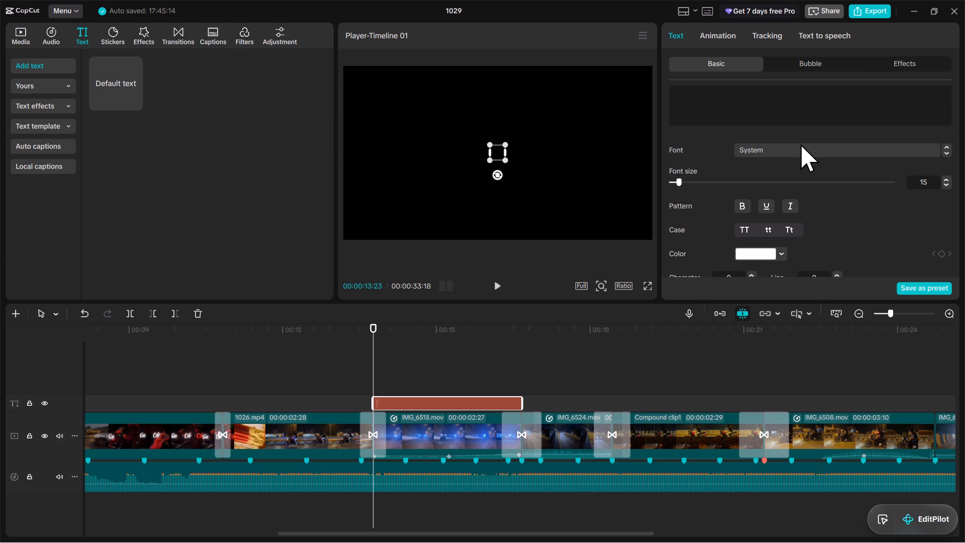
{"action": "type", "text": "blind"}
{"action": "type", "text": "ed"}
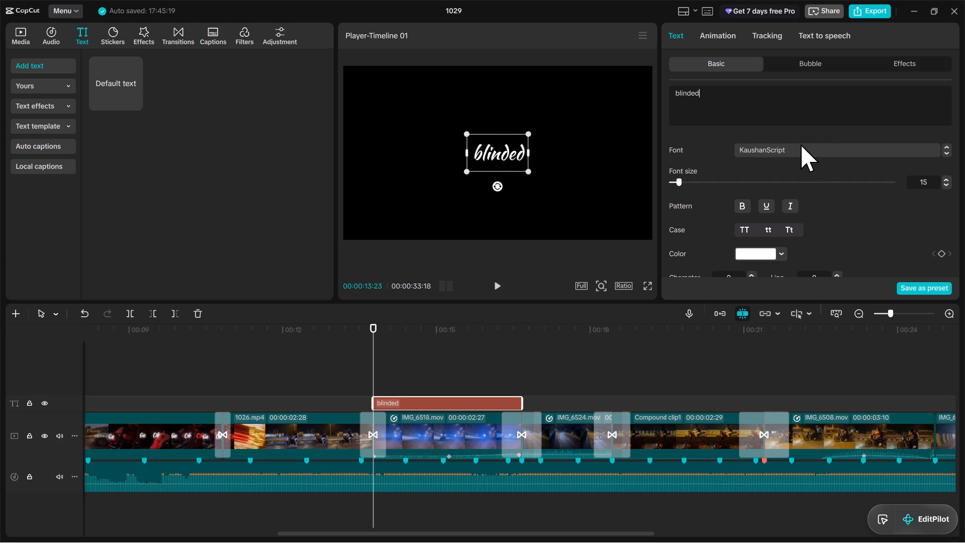
{"action": "key", "text": "space"}
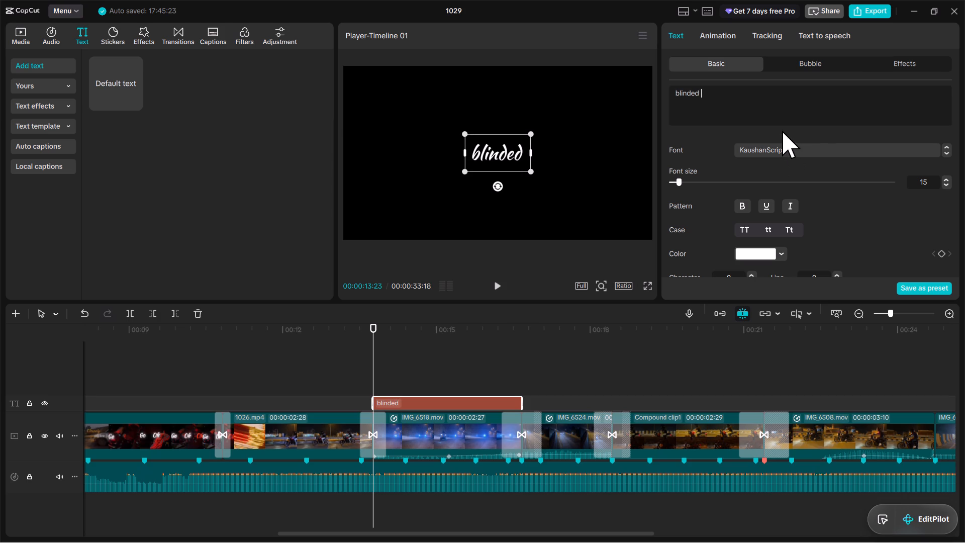
{"action": "key", "text": "BackSpace"}
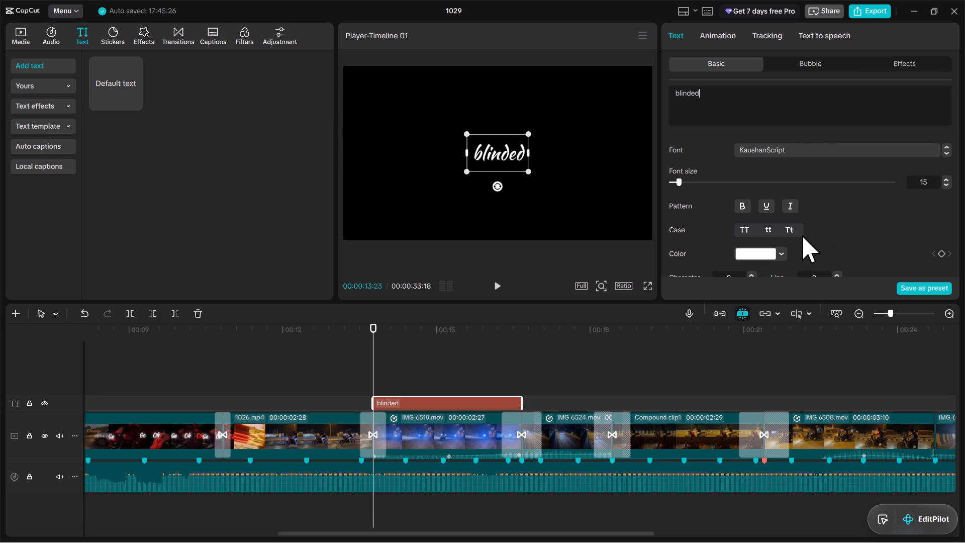
{"action": "left_click", "coordinate": [788, 230]}
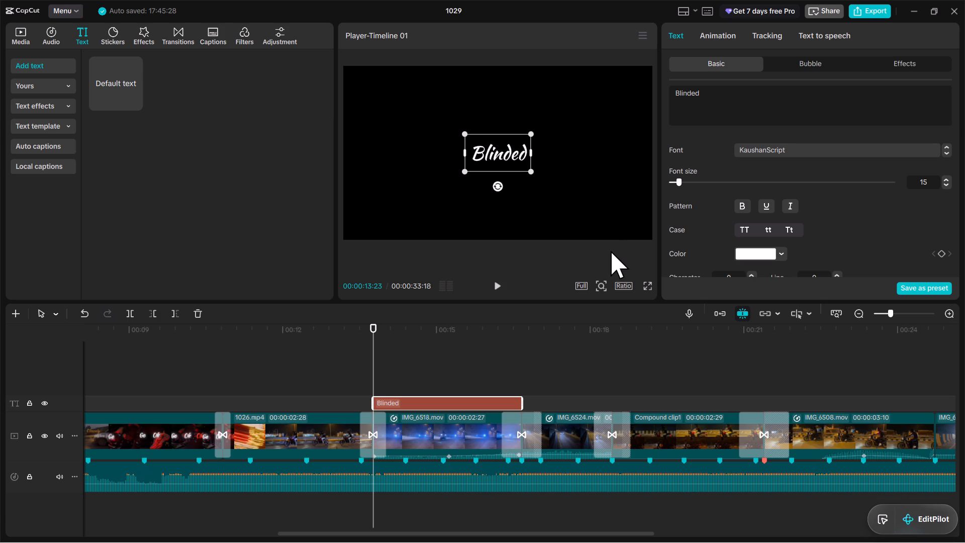
Duplicate the Blinded text clip at the same start time and change the copy's wording to "By The" in title case.
{"action": "key", "text": "ctrl+c"}
{"action": "key", "text": "ctrl+v"}
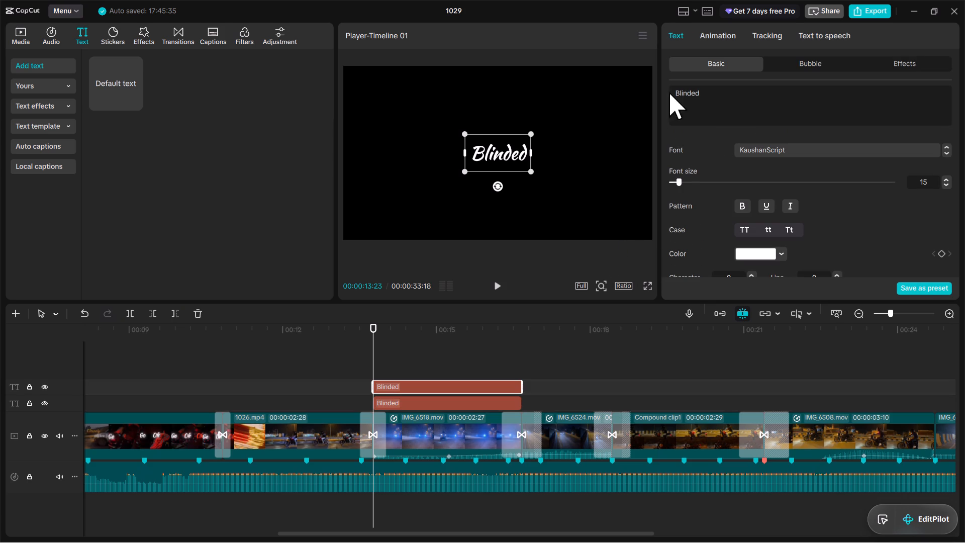
{"action": "left_click_drag", "start_coordinate": [669, 92], "coordinate": [715, 96]}
{"action": "left_click_drag", "start_coordinate": [672, 93], "coordinate": [802, 95]}
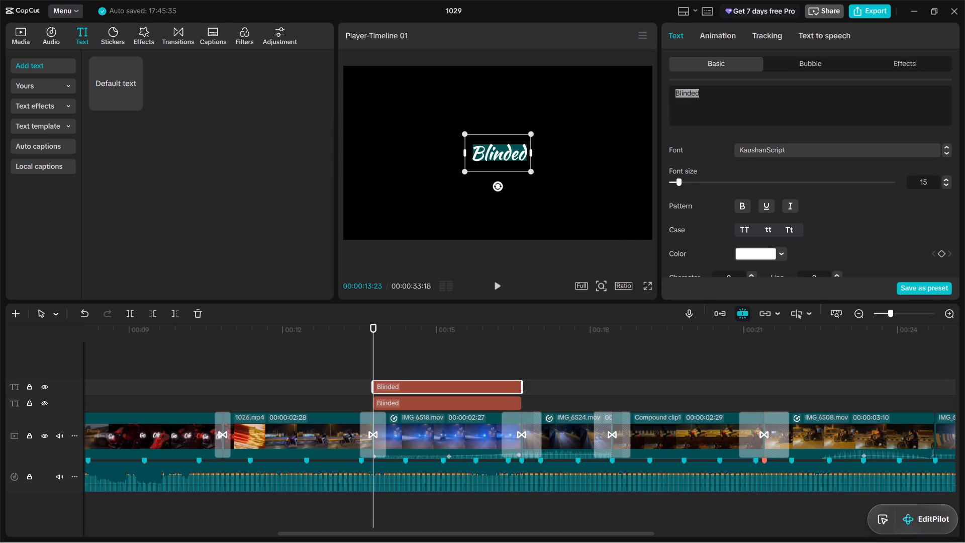
{"action": "key", "text": "BackSpace"}
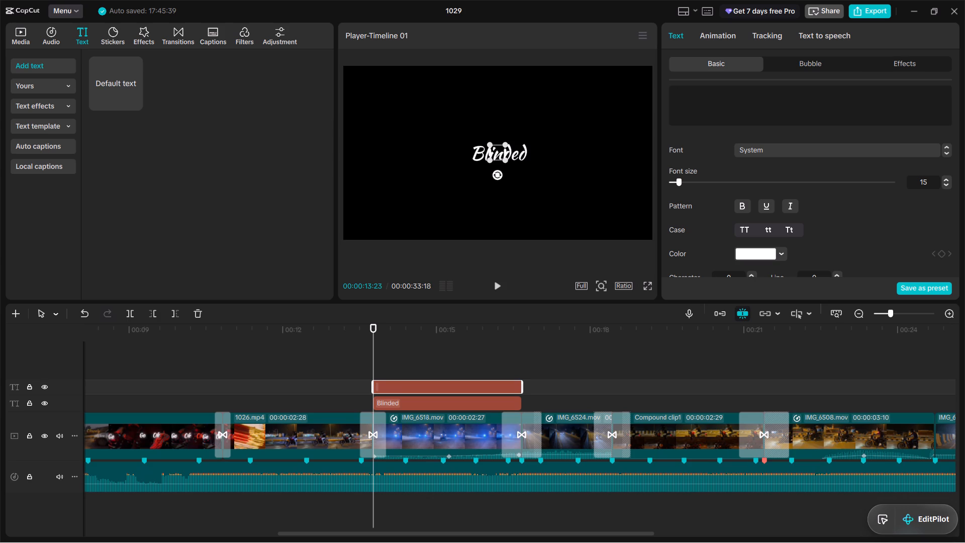
{"action": "type", "text": "by the"}
{"action": "key", "text": "space"}
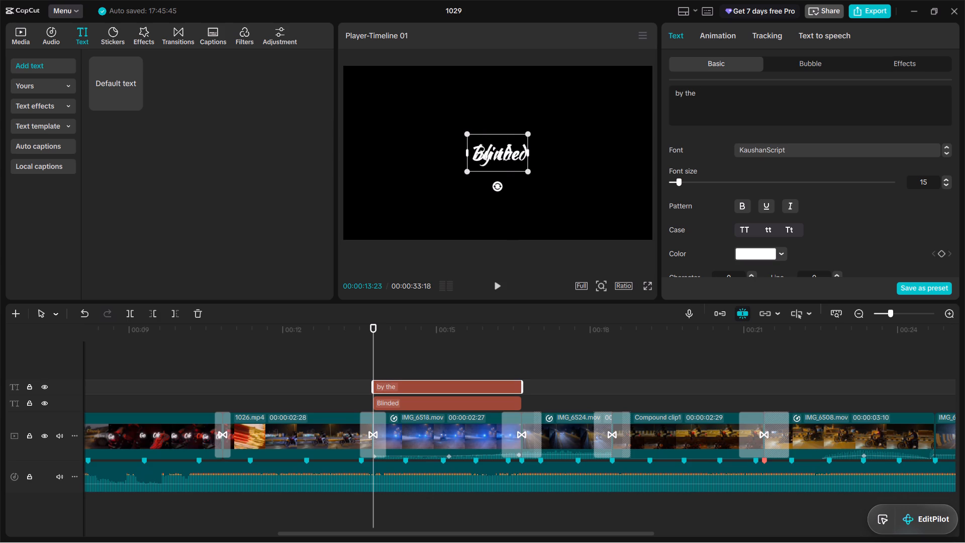
{"action": "left_click", "coordinate": [792, 230]}
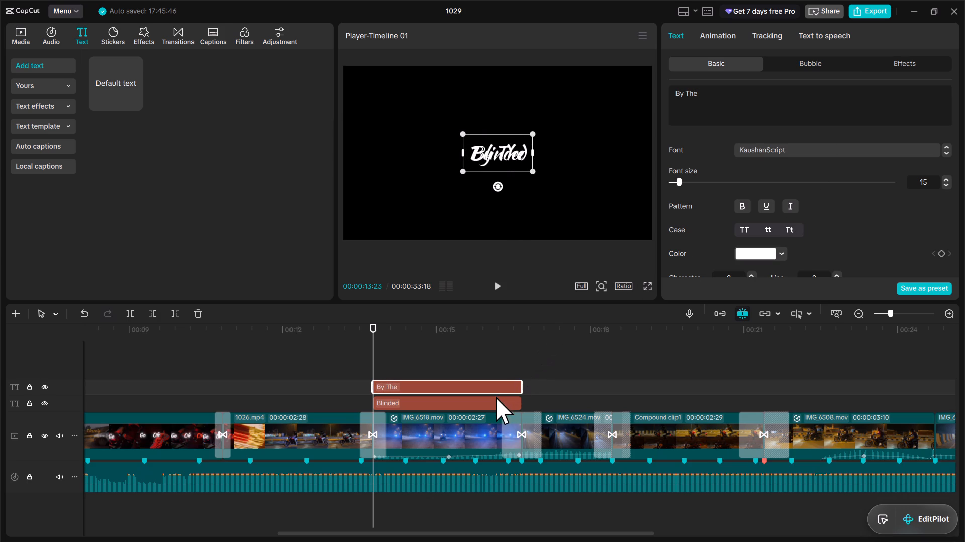
Move the Blinded text away from By The, to the upper-left area of the video frame.
{"action": "left_click", "coordinate": [496, 397]}
{"action": "left_click", "coordinate": [519, 161]}
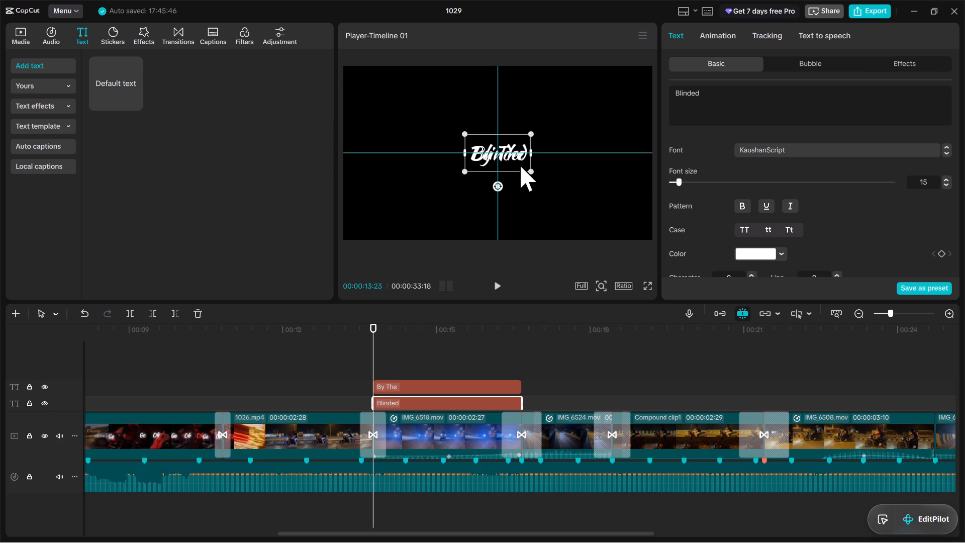
{"action": "left_click_drag", "start_coordinate": [523, 152], "coordinate": [474, 138]}
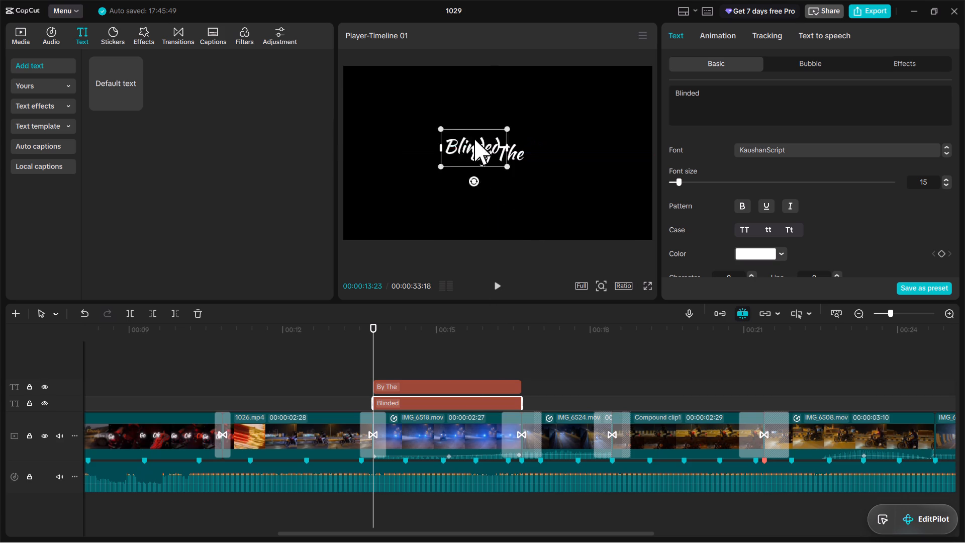
{"action": "left_click_drag", "start_coordinate": [474, 138], "coordinate": [430, 125]}
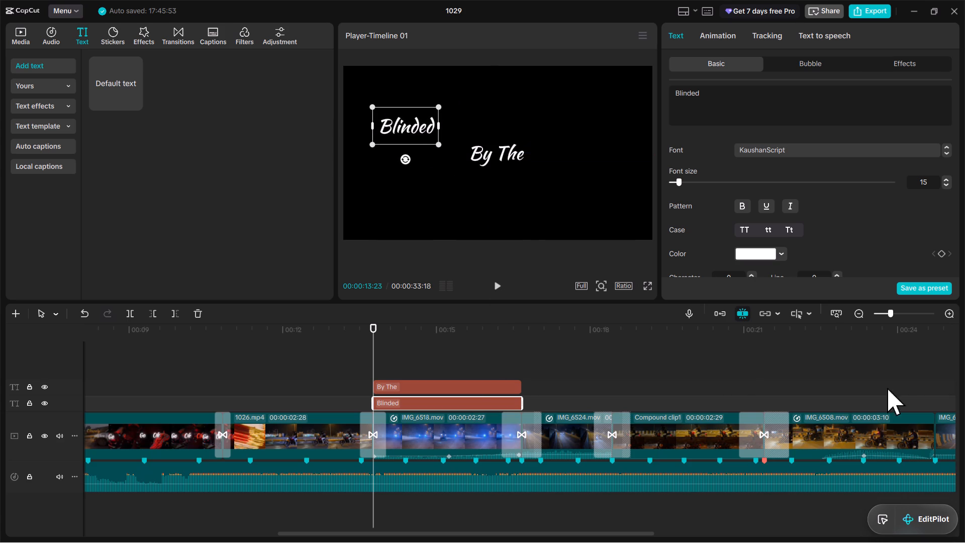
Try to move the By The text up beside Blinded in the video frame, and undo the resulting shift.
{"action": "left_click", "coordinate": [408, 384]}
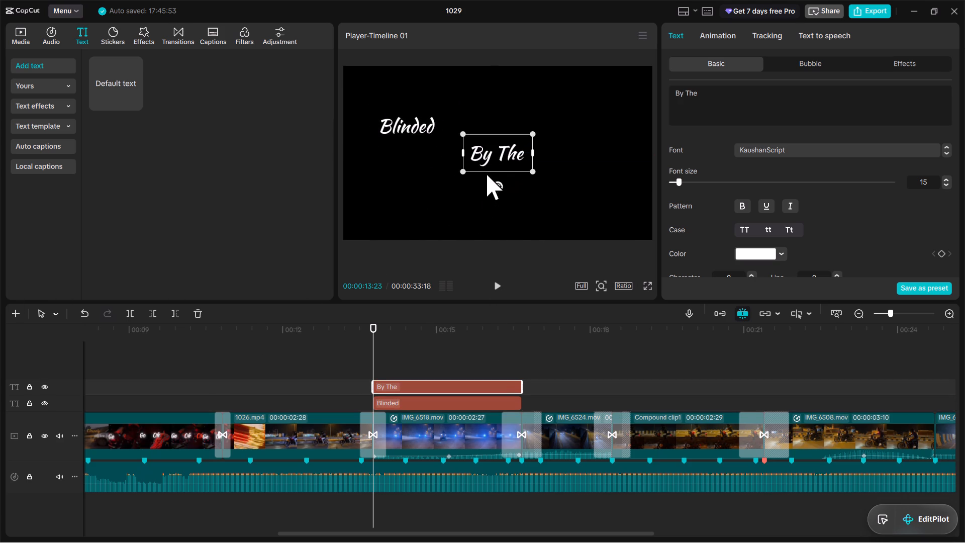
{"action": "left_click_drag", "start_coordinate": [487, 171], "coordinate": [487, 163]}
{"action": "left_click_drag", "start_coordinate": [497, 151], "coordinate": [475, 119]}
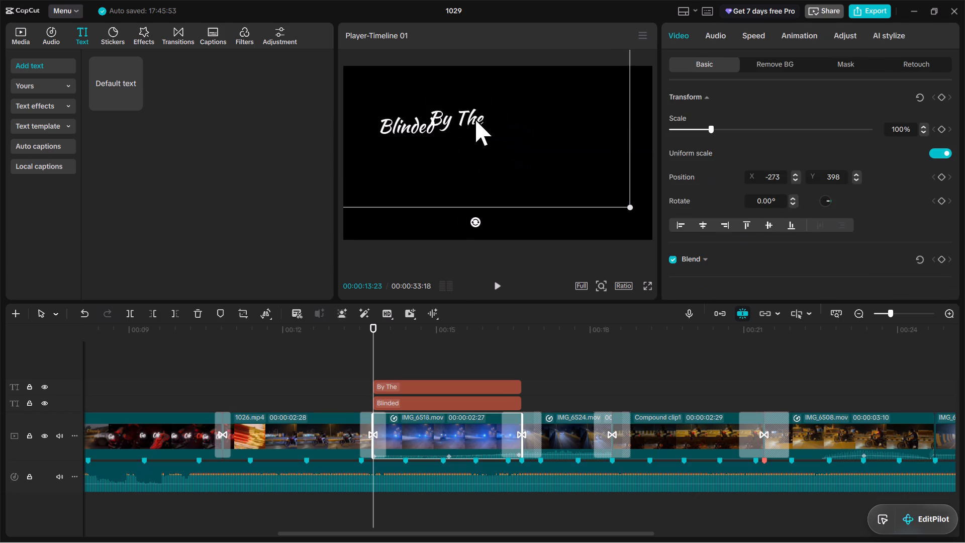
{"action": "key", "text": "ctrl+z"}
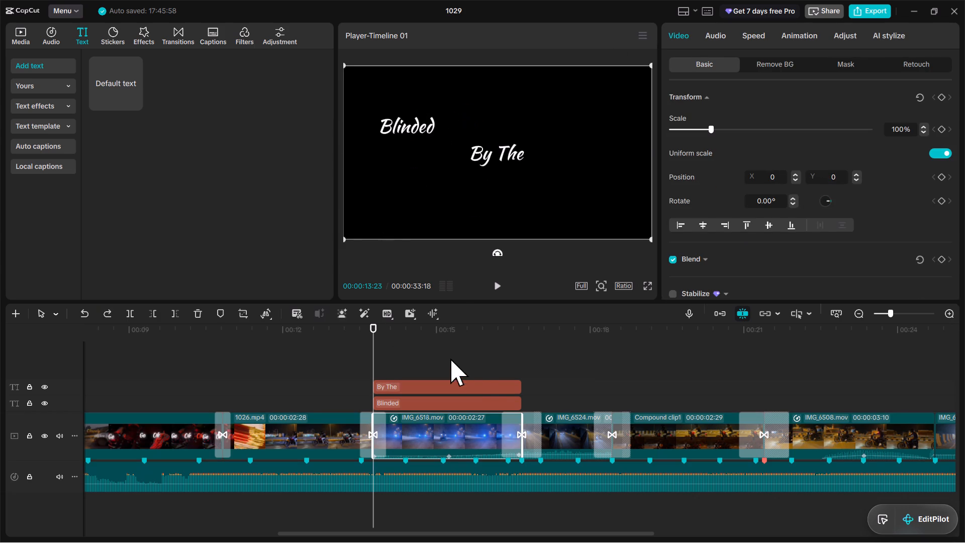
With the frame at 00:00:15:23 as reference, move the By The text up beside Blinded, near the middle of the frame's upper half.
{"action": "left_click", "coordinate": [484, 394]}
{"action": "left_click", "coordinate": [482, 375]}
{"action": "left_click", "coordinate": [477, 378]}
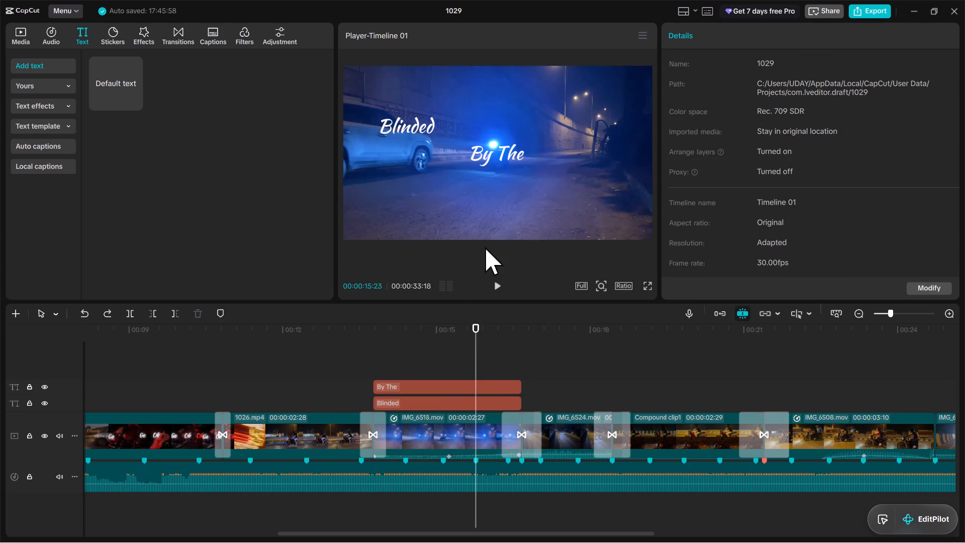
{"action": "left_click", "coordinate": [431, 383]}
{"action": "left_click_drag", "start_coordinate": [509, 147], "coordinate": [491, 114]}
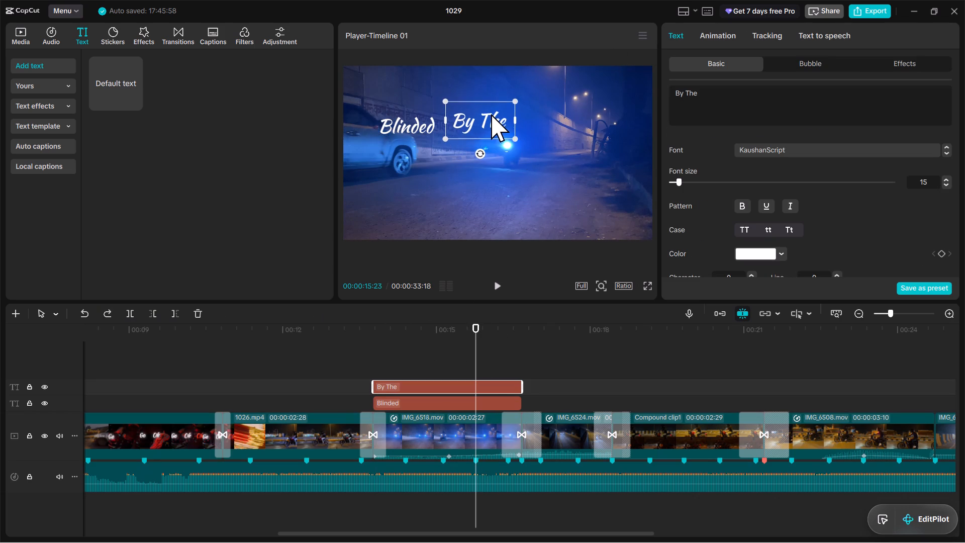
{"action": "left_click_drag", "start_coordinate": [491, 114], "coordinate": [492, 116]}
Move the Blinded text further up into the top-left corner of the video frame, above and left of By The.
{"action": "left_click", "coordinate": [442, 403]}
{"action": "left_click_drag", "start_coordinate": [405, 127], "coordinate": [404, 127]}
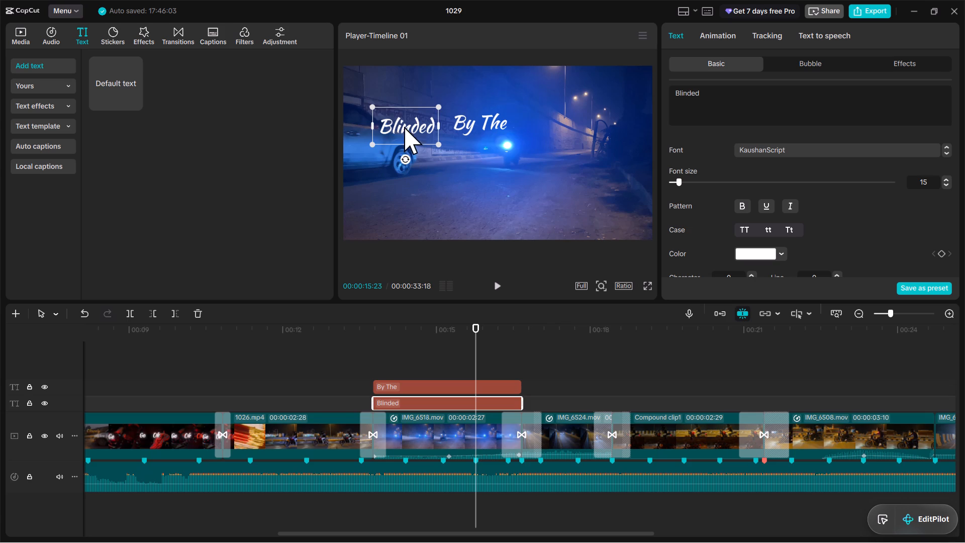
{"action": "left_click_drag", "start_coordinate": [404, 127], "coordinate": [386, 93]}
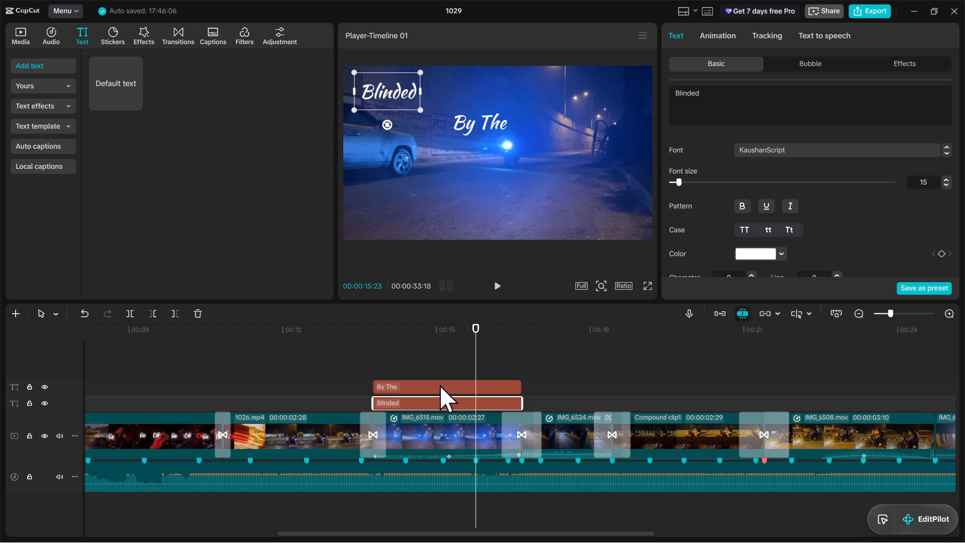
Move the By The text up beside Blinded and lower Blinded slightly, bringing both words roughly level near the top of the video frame.
{"action": "left_click", "coordinate": [440, 385]}
{"action": "left_click_drag", "start_coordinate": [480, 123], "coordinate": [464, 100]}
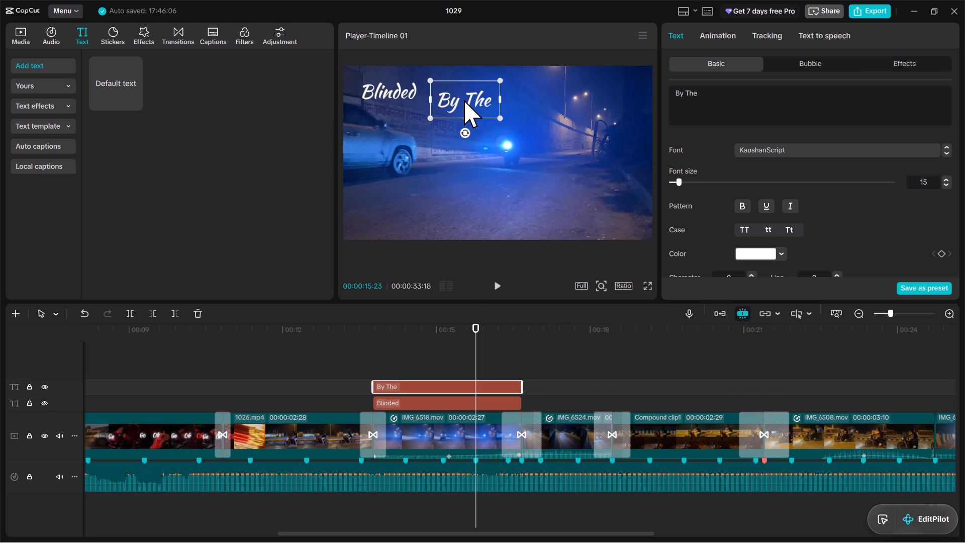
{"action": "left_click_drag", "start_coordinate": [464, 100], "coordinate": [465, 94]}
{"action": "left_click_drag", "start_coordinate": [437, 399], "coordinate": [436, 392]}
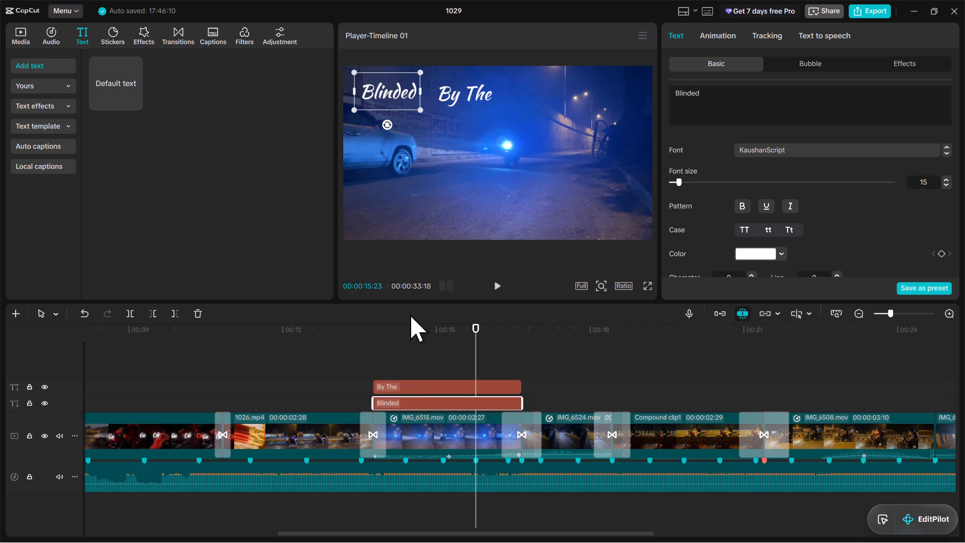
{"action": "left_click_drag", "start_coordinate": [400, 96], "coordinate": [401, 103]}
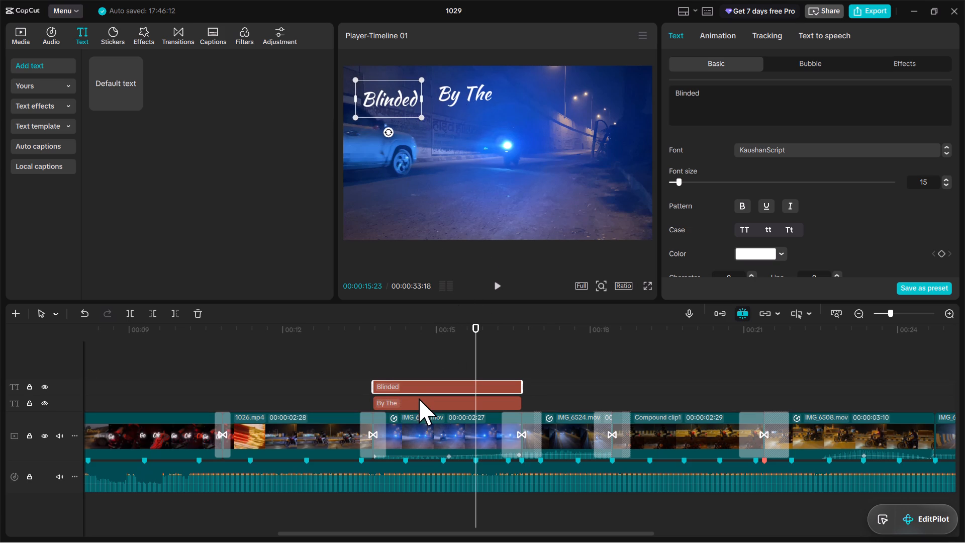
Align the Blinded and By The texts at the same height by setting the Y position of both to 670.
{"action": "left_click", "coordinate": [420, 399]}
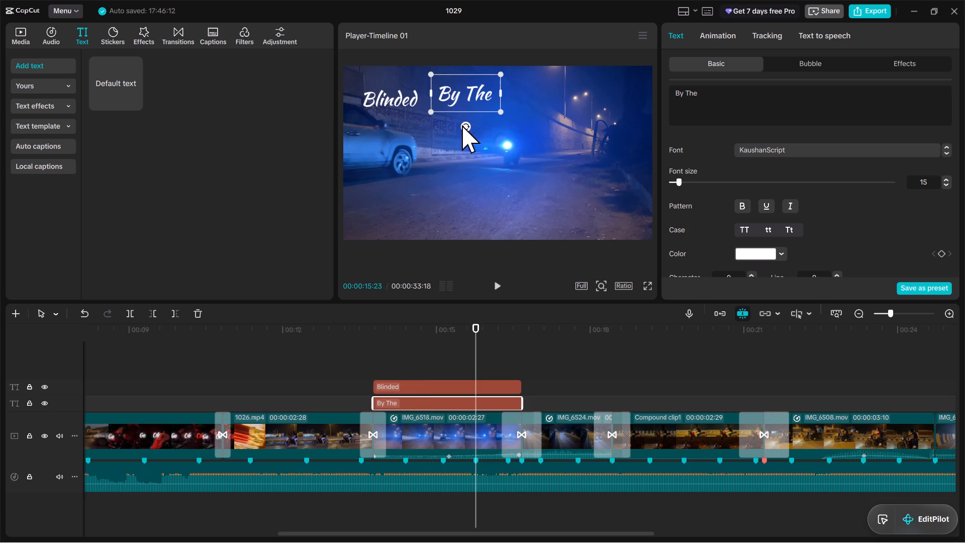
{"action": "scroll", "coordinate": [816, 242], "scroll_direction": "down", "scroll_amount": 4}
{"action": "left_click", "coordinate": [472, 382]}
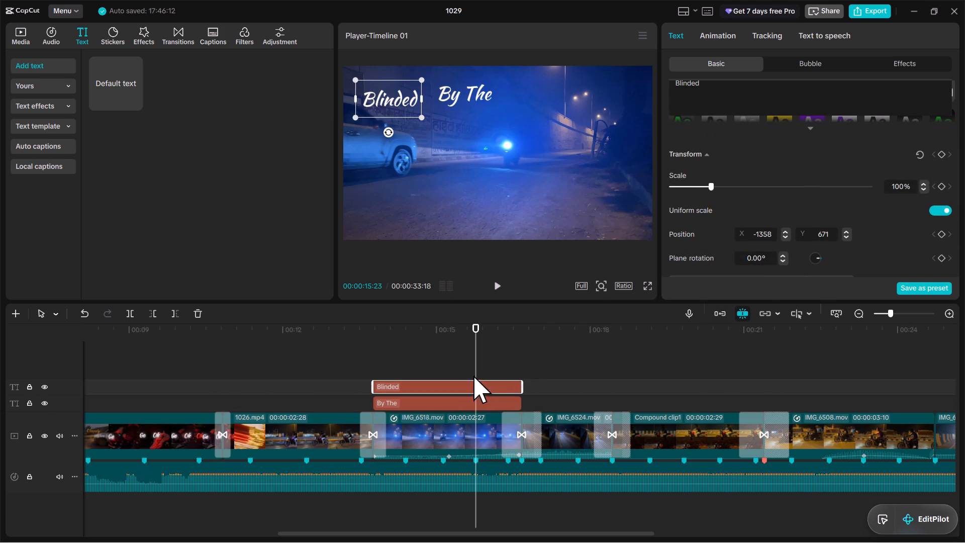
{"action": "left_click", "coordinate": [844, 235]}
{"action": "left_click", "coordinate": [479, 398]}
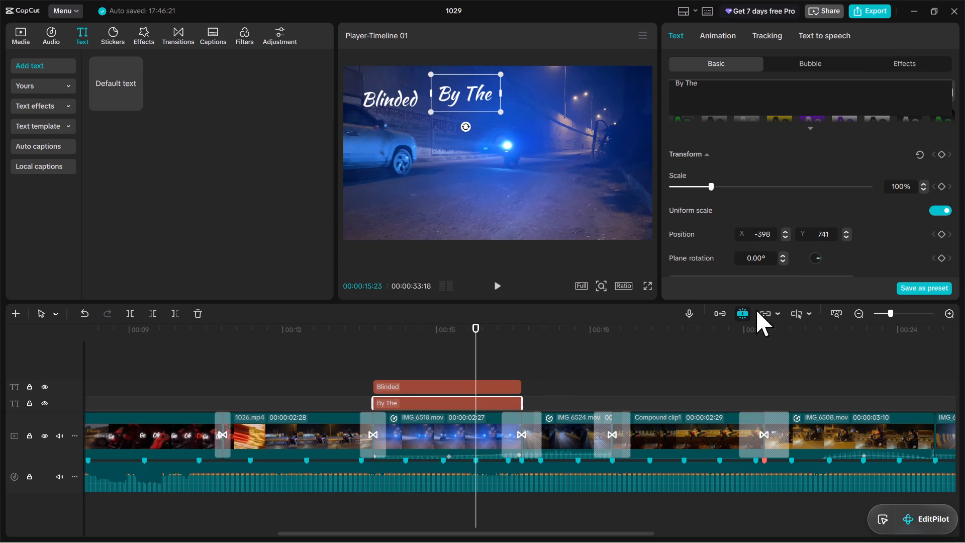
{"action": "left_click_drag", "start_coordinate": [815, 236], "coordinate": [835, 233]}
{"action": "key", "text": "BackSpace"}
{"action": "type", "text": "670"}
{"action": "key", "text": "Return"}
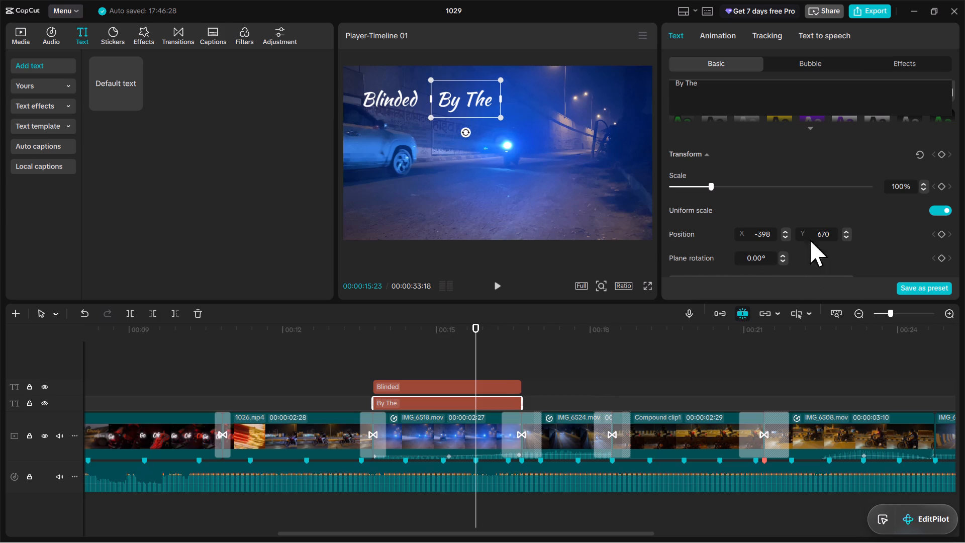
Place the By The clip on the track above Blinded and move the Blinded text down to about Y 576.
{"action": "left_click", "coordinate": [382, 92]}
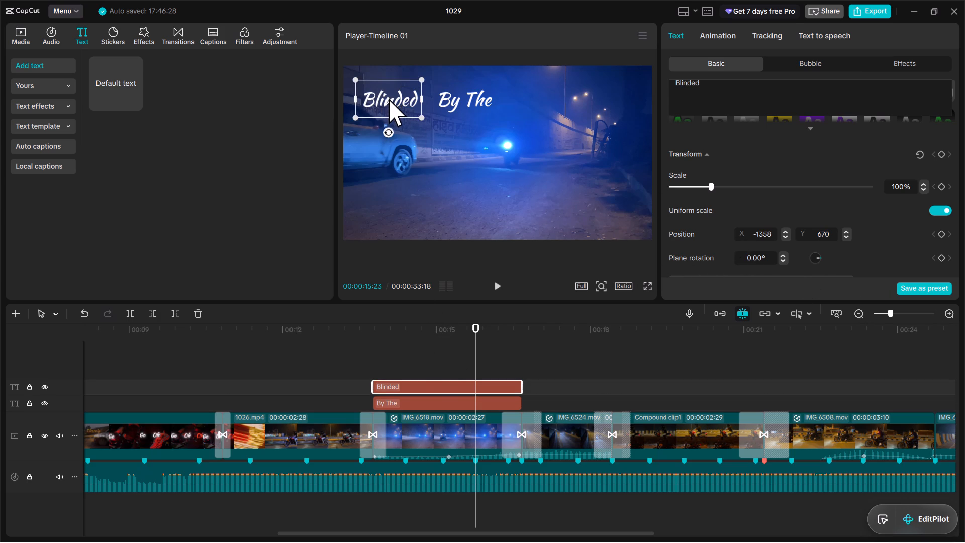
{"action": "left_click_drag", "start_coordinate": [421, 402], "coordinate": [420, 372]}
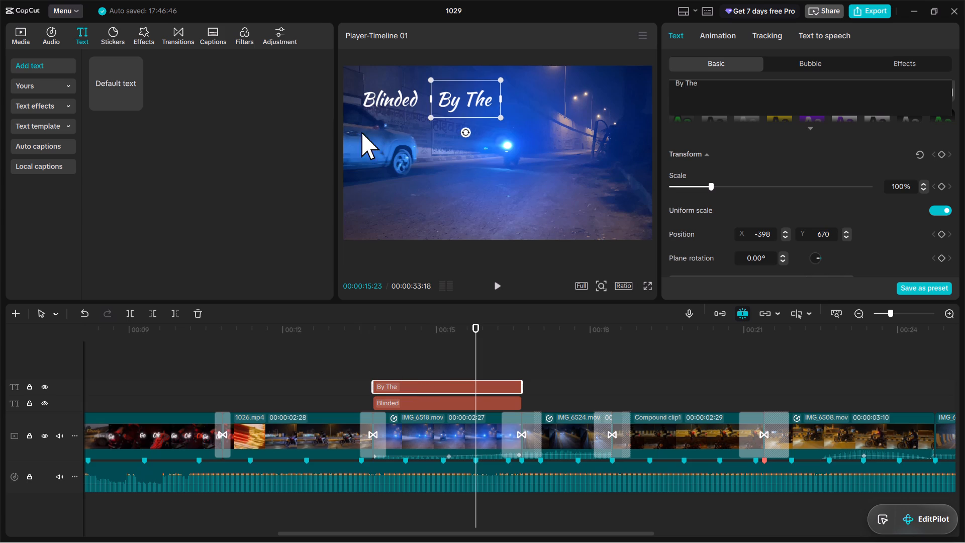
{"action": "left_click", "coordinate": [424, 89]}
{"action": "left_click", "coordinate": [409, 100]}
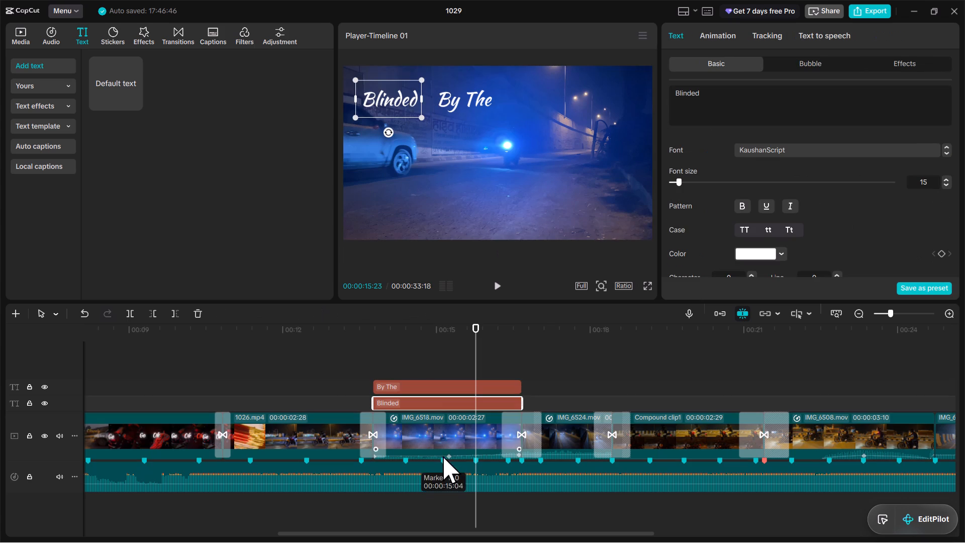
{"action": "left_click_drag", "start_coordinate": [395, 102], "coordinate": [394, 110]}
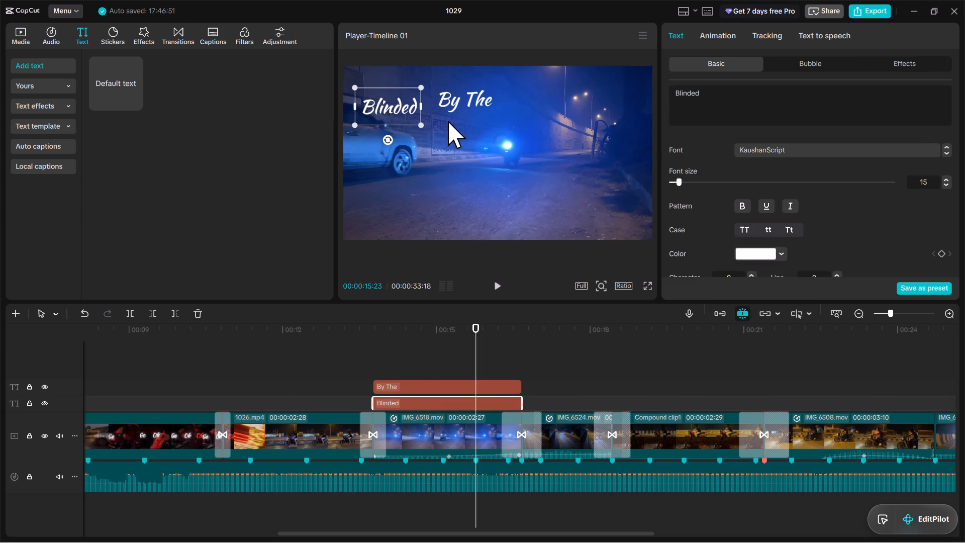
{"action": "scroll", "coordinate": [773, 203], "scroll_direction": "down", "scroll_amount": 4}
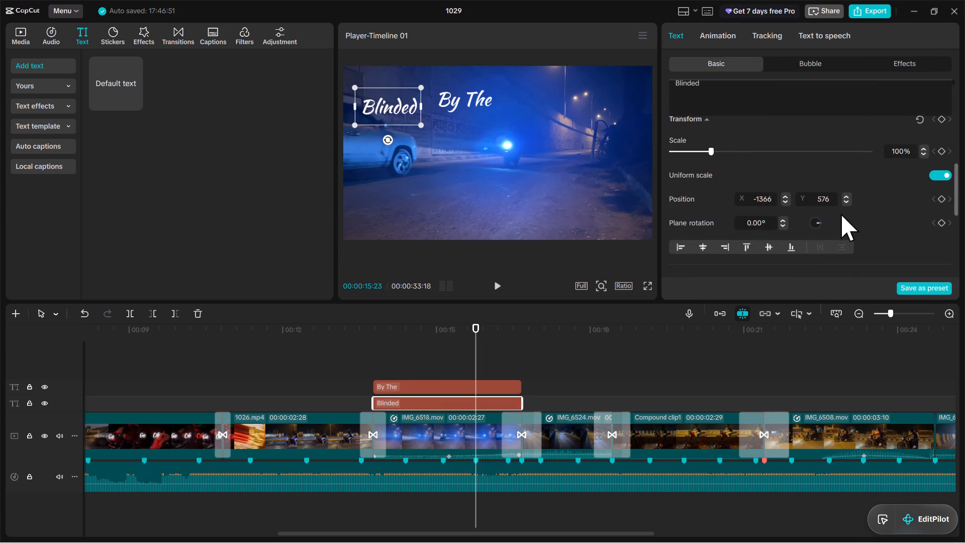
{"action": "left_click", "coordinate": [828, 199]}
Lower the By The text to the height of Blinded, setting its Y position to 576.
{"action": "left_click", "coordinate": [462, 90]}
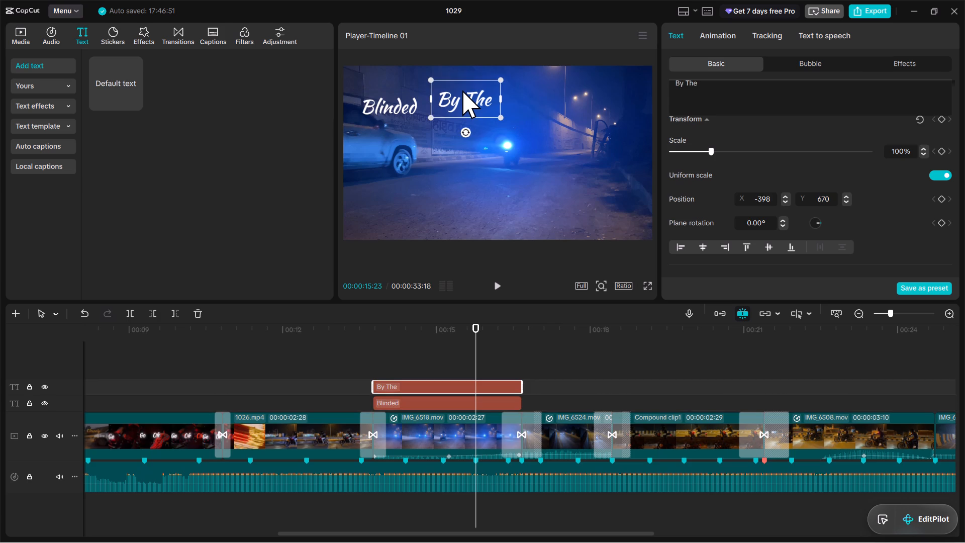
{"action": "left_click_drag", "start_coordinate": [462, 90], "coordinate": [462, 101]}
{"action": "left_click", "coordinate": [832, 194]}
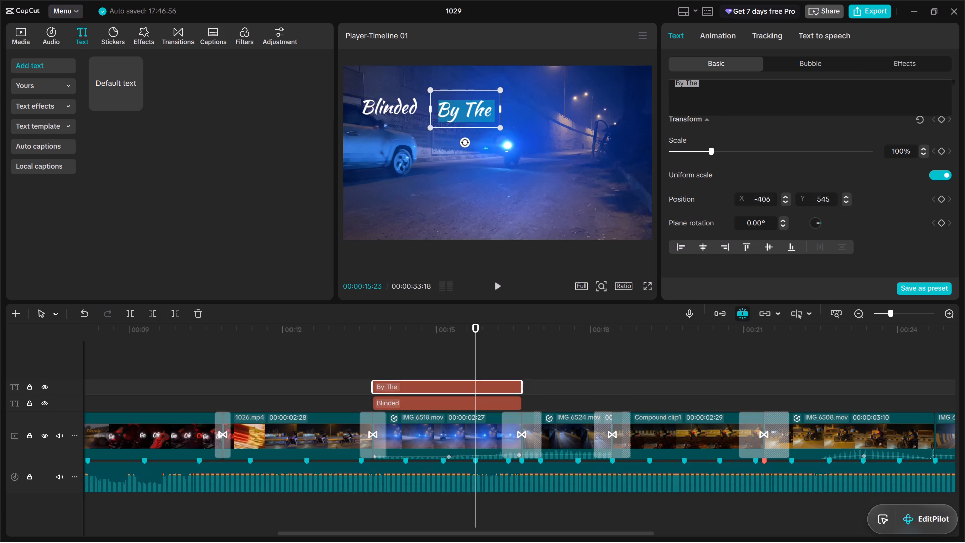
{"action": "key", "text": "BackSpace"}
{"action": "key", "text": "BackSpace"}
{"action": "type", "text": "76"}
{"action": "key", "text": "Return"}
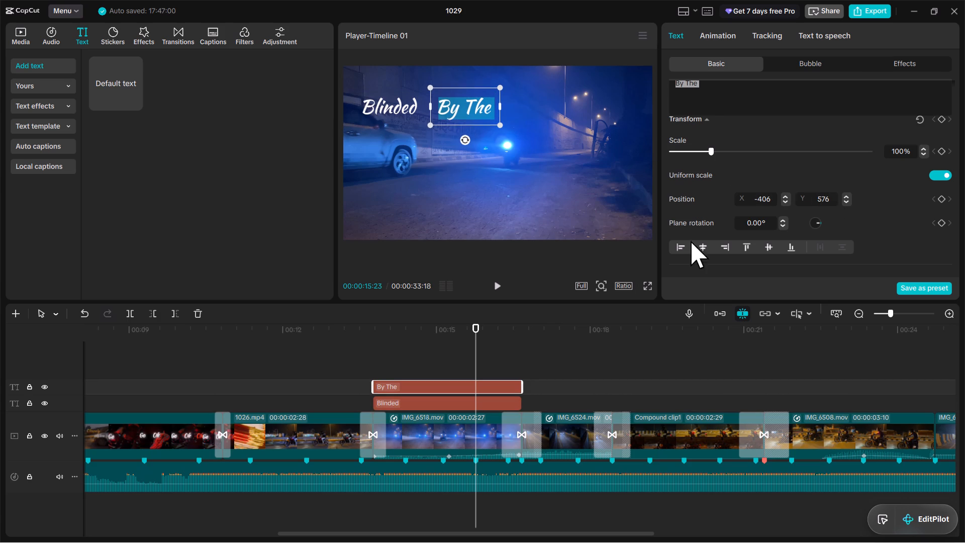
Duplicate the By The text clip at 00:00:14:20.
{"action": "left_click_drag", "start_coordinate": [476, 356], "coordinate": [420, 365]}
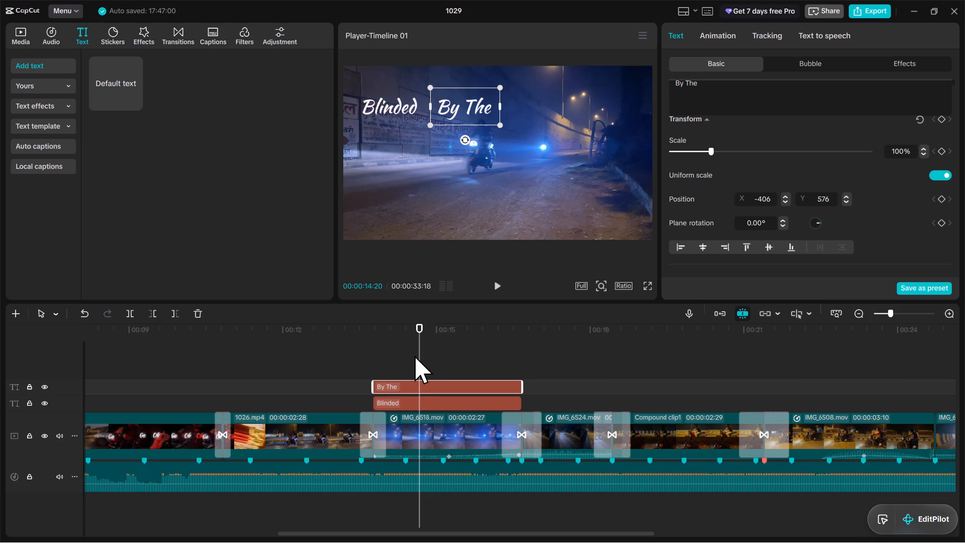
{"action": "key", "text": "ctrl+c"}
{"action": "key", "text": "ctrl+v"}
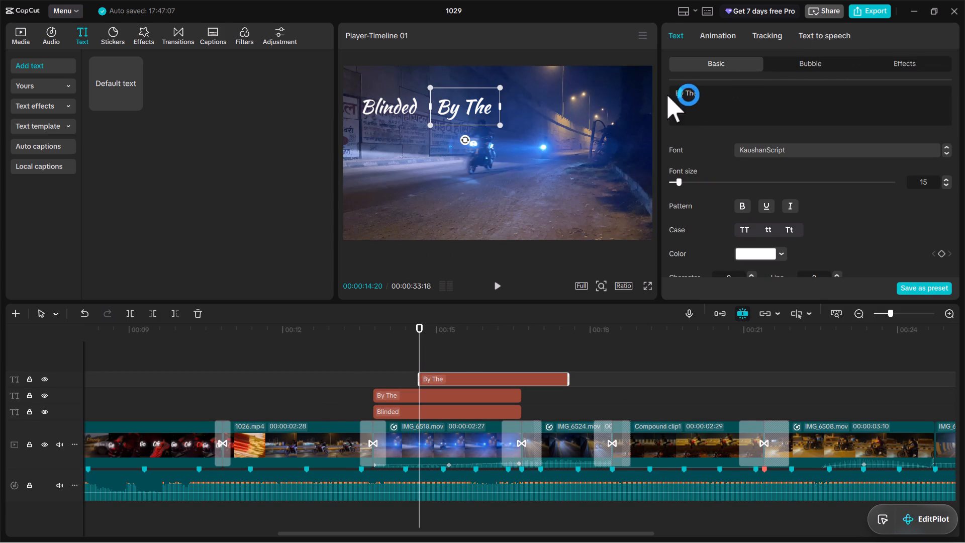
Shorten the text of the original By The clip to By.
{"action": "left_click_drag", "start_coordinate": [674, 91], "coordinate": [727, 97]}
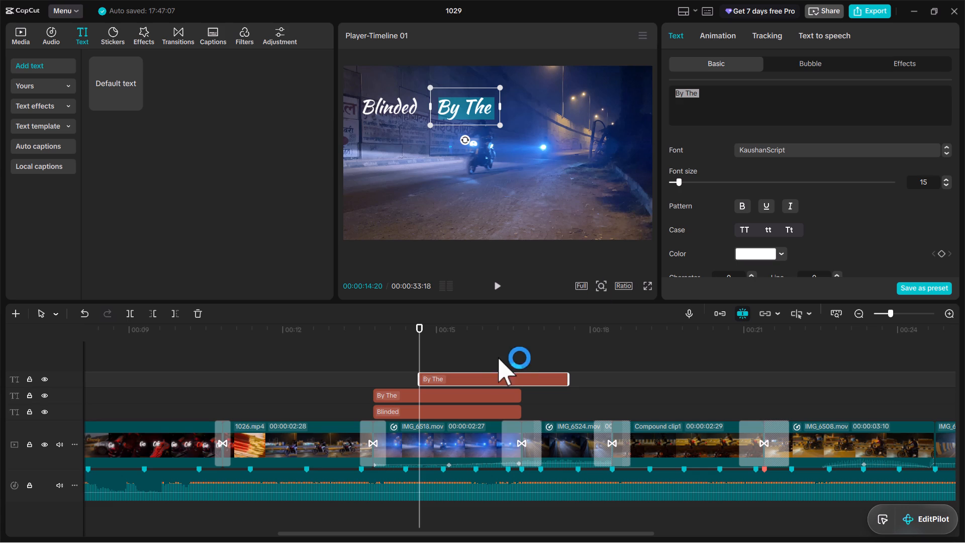
{"action": "left_click", "coordinate": [476, 391]}
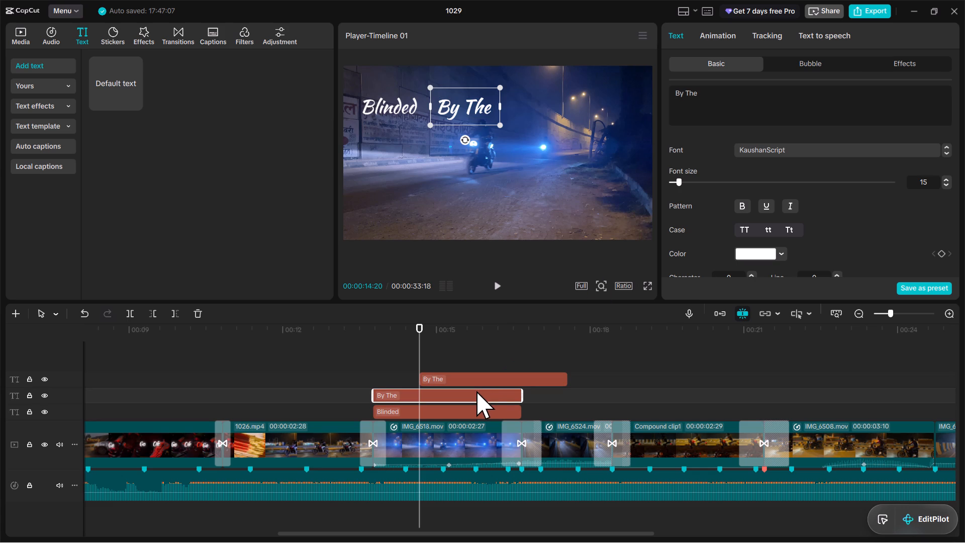
{"action": "left_click", "coordinate": [719, 106]}
{"action": "key", "text": "BackSpace"}
{"action": "key", "text": "BackSpace"}
{"action": "key", "text": "BackSpace"}
{"action": "key", "text": "BackSpace"}
{"action": "key", "text": "BackSpace"}
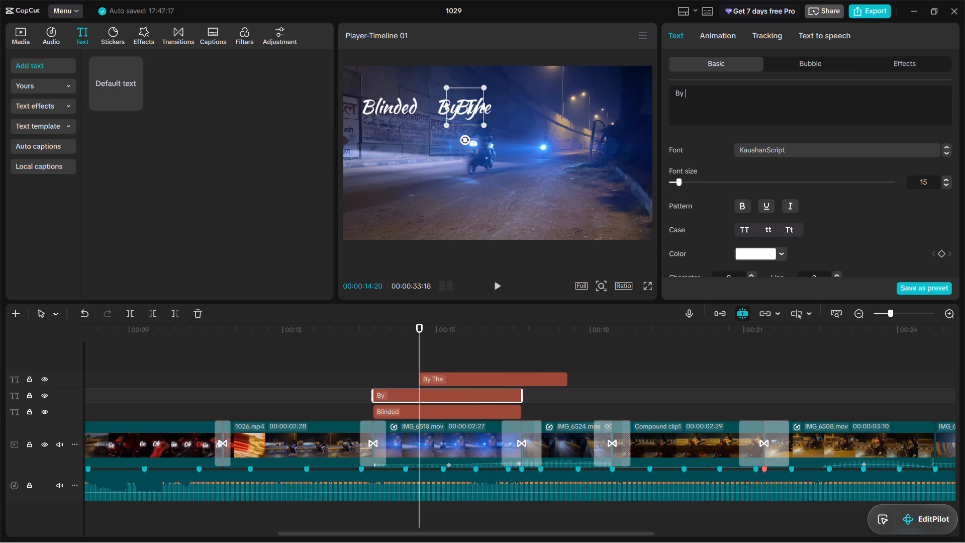
Shorten the text of the duplicated By The clip to The.
{"action": "left_click", "coordinate": [474, 377]}
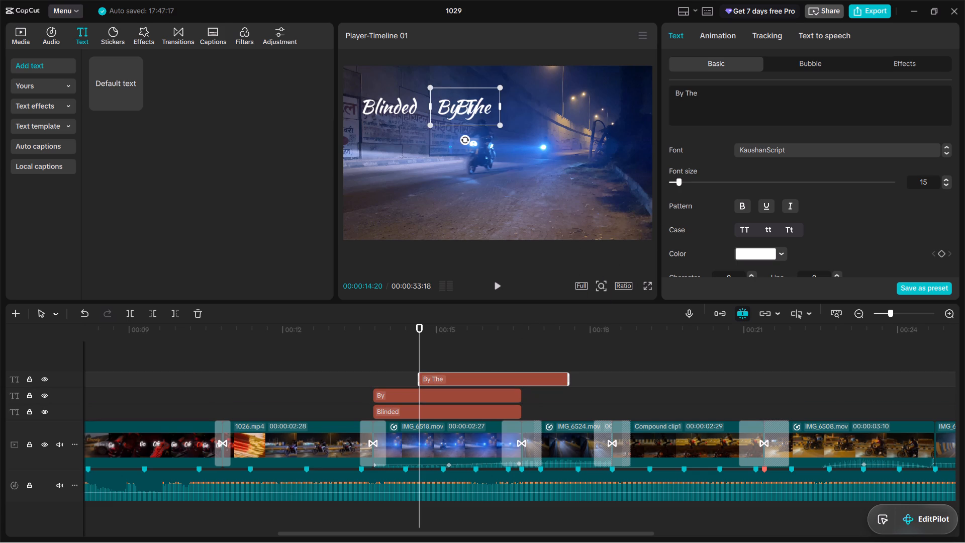
{"action": "left_click_drag", "start_coordinate": [670, 89], "coordinate": [686, 93]}
{"action": "key", "text": "BackSpace"}
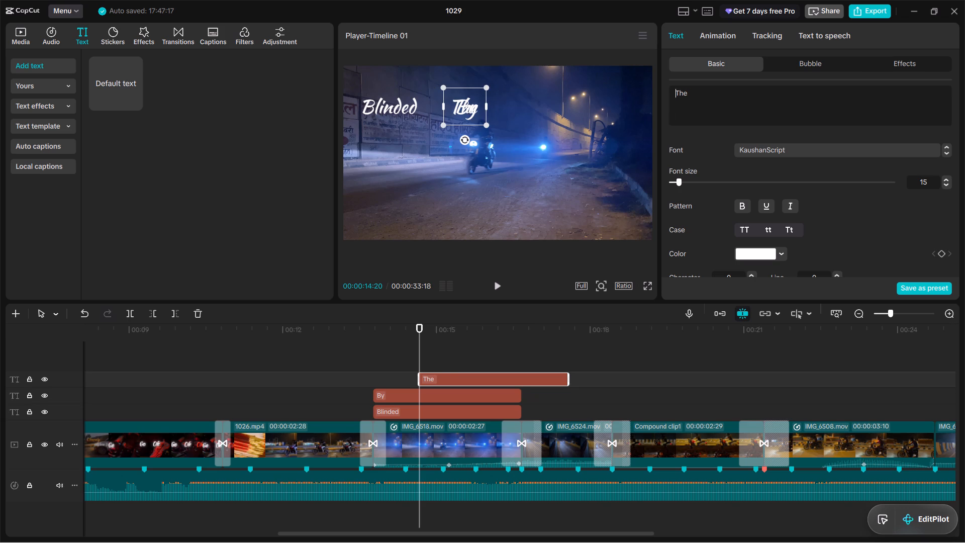
Move the By text toward Blinded in the video frame so that it sits between Blinded and The.
{"action": "left_click", "coordinate": [464, 400]}
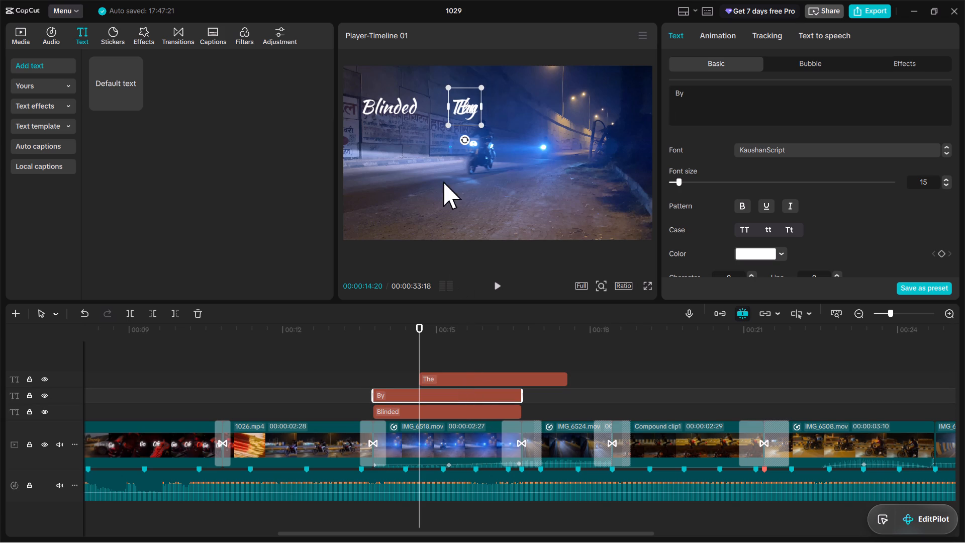
{"action": "left_click_drag", "start_coordinate": [466, 124], "coordinate": [440, 124]}
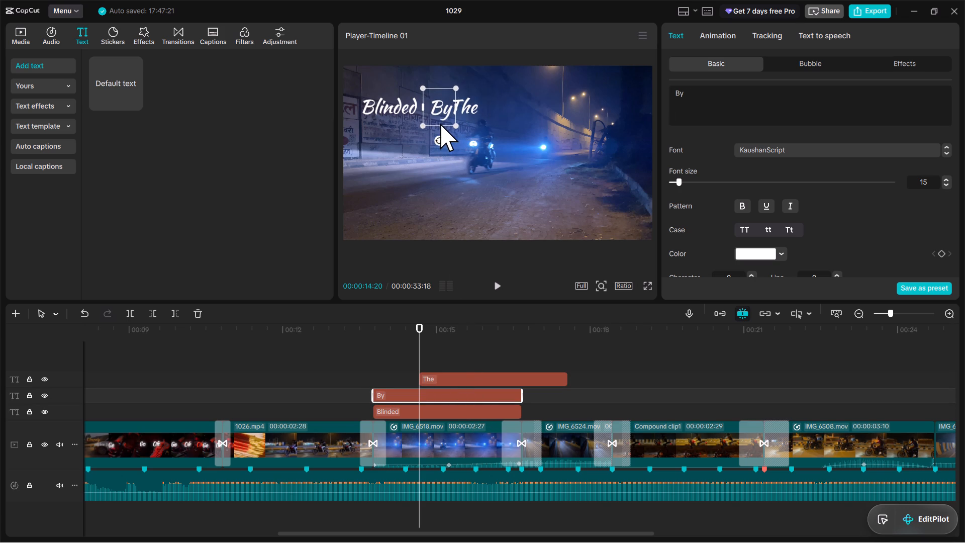
{"action": "left_click_drag", "start_coordinate": [440, 124], "coordinate": [440, 122]}
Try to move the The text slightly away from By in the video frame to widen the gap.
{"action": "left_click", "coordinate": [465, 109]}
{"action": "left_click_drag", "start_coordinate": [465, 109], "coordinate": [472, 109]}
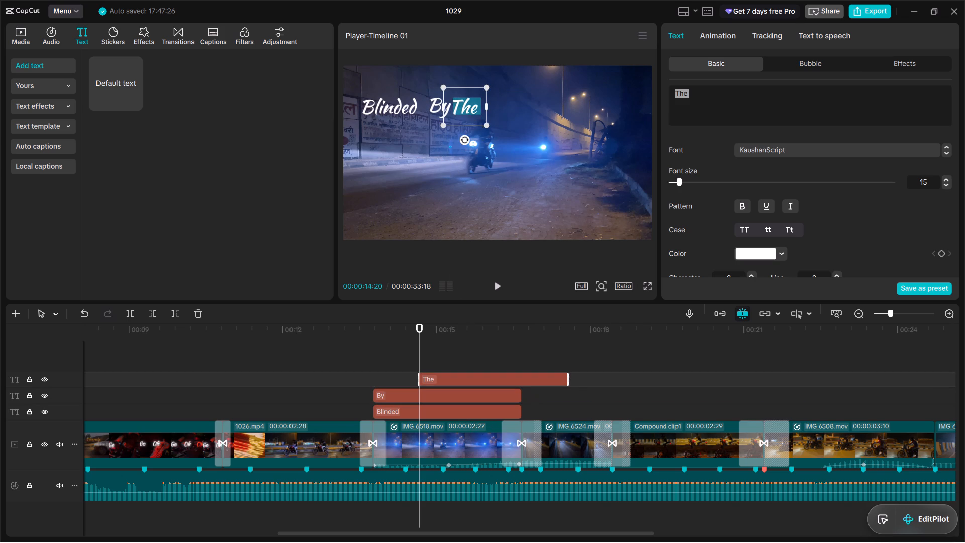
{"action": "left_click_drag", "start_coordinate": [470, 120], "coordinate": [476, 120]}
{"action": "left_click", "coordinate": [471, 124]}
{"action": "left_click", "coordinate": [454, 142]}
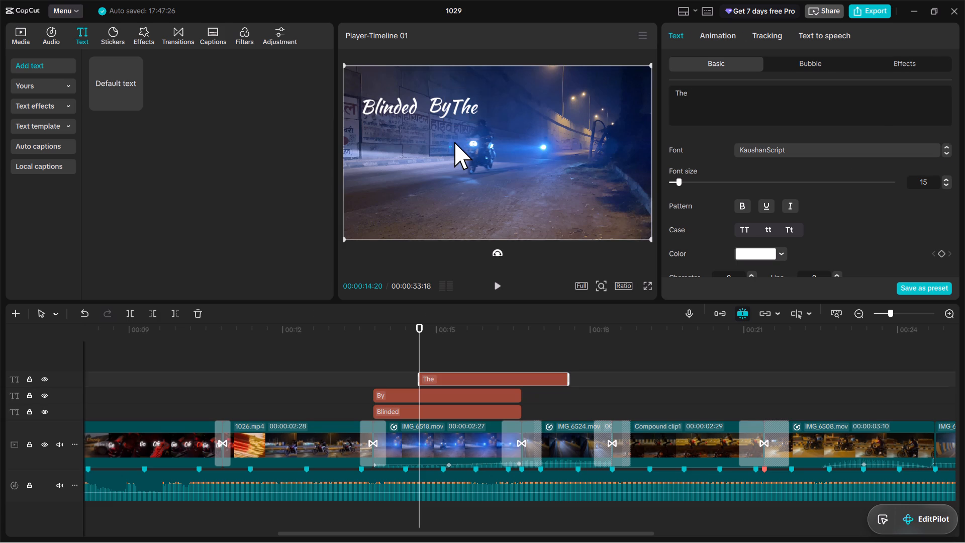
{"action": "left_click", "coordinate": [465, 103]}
Trim the start of the By clip so it begins after Blinded starts and just before the The clip.
{"action": "left_click", "coordinate": [459, 371]}
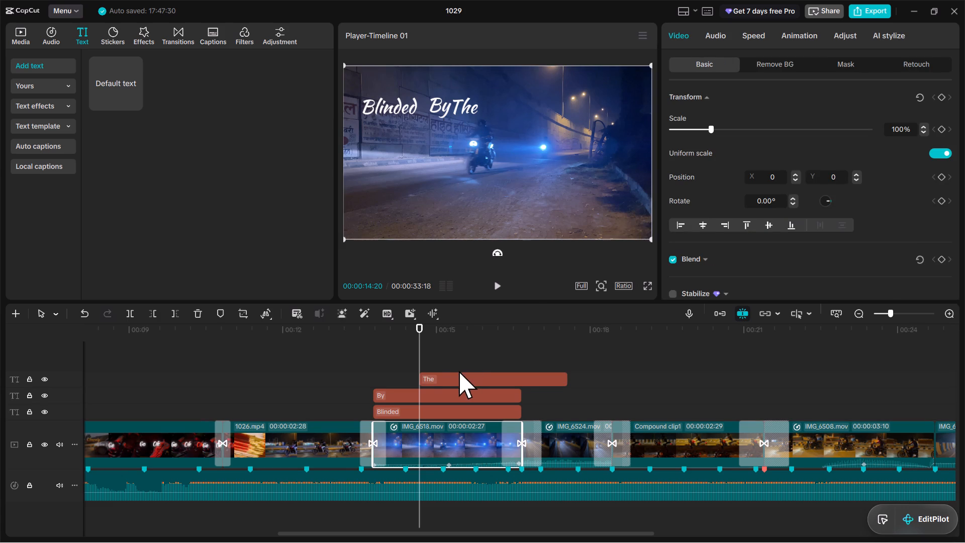
{"action": "left_click", "coordinate": [410, 392]}
{"action": "left_click_drag", "start_coordinate": [375, 394], "coordinate": [413, 391]}
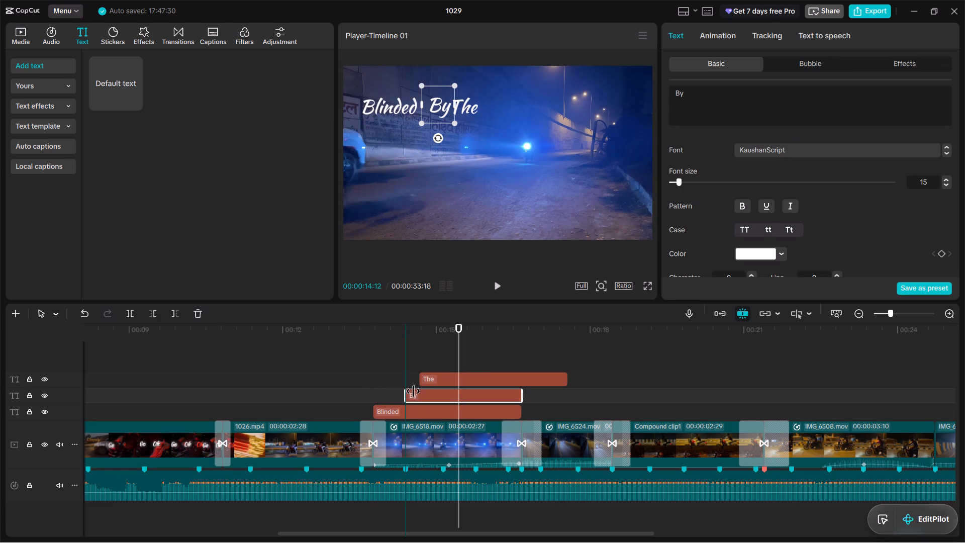
{"action": "left_click_drag", "start_coordinate": [413, 391], "coordinate": [414, 391]}
Trim the end of the The clip at 00:00:16:20, in line with the ends of By and Blinded.
{"action": "left_click_drag", "start_coordinate": [460, 359], "coordinate": [520, 360]}
{"action": "left_click", "coordinate": [508, 373]}
{"action": "key", "text": "w"}
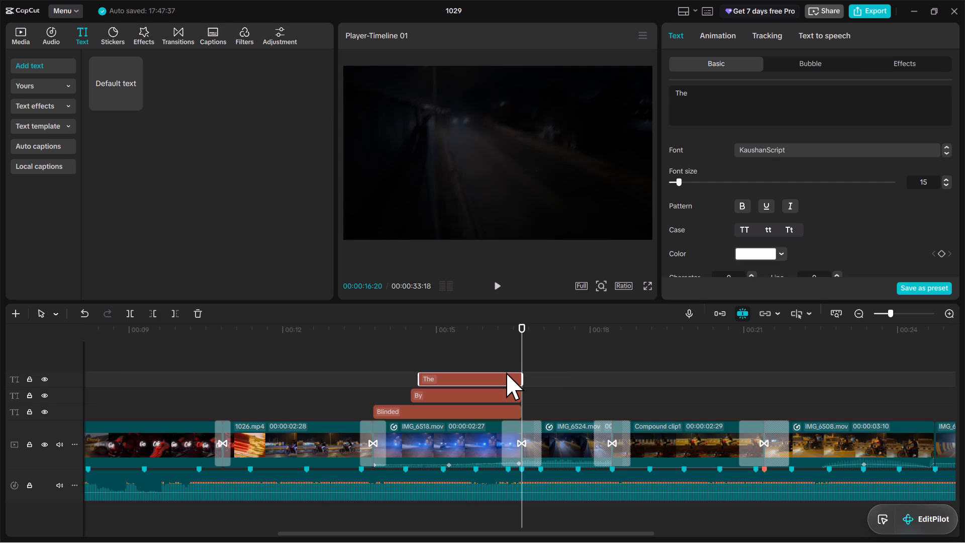
Duplicate the The text clip at 00:00:15:13.
{"action": "left_click_drag", "start_coordinate": [522, 338], "coordinate": [458, 354]}
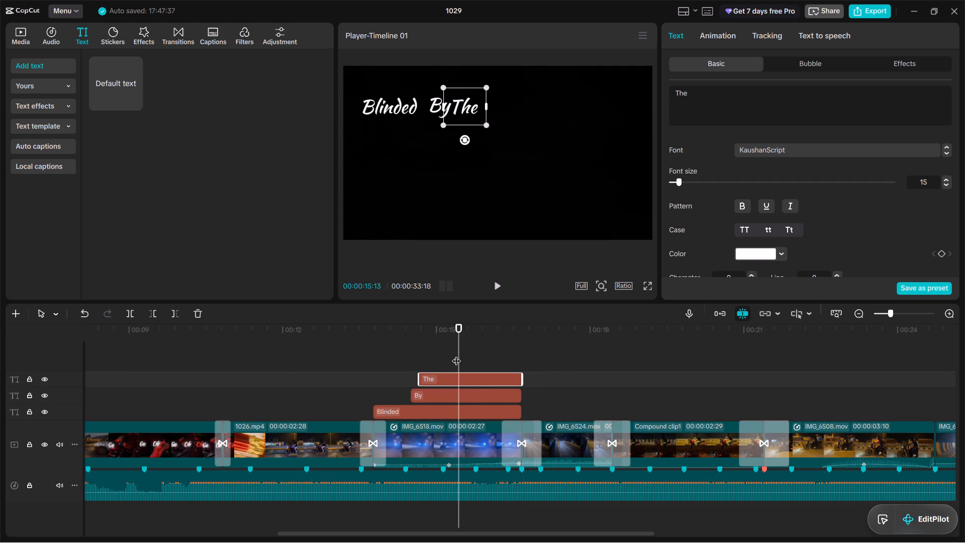
{"action": "key", "text": "ctrl+c"}
{"action": "key", "text": "ctrl+v"}
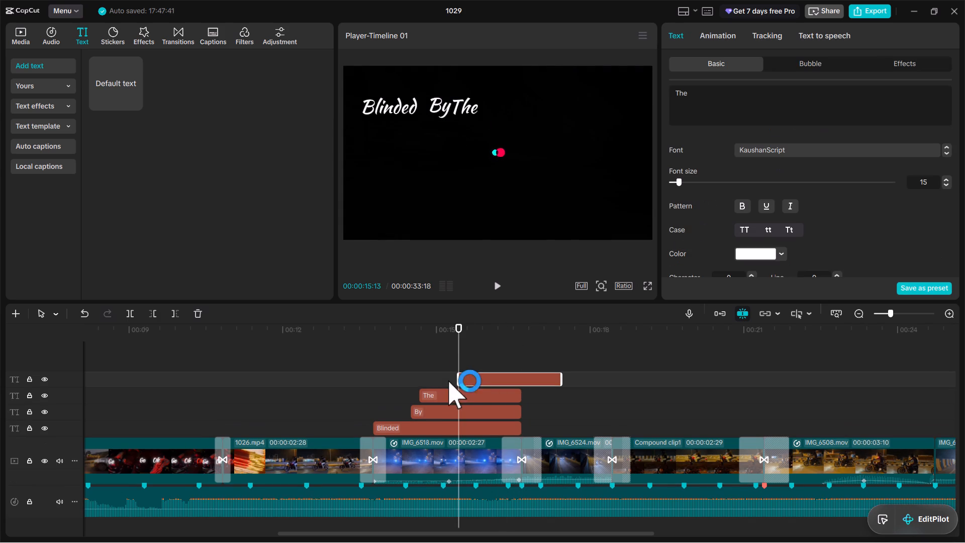
Replace the duplicated clip's text with "lights" and apply title case.
{"action": "left_click", "coordinate": [677, 96]}
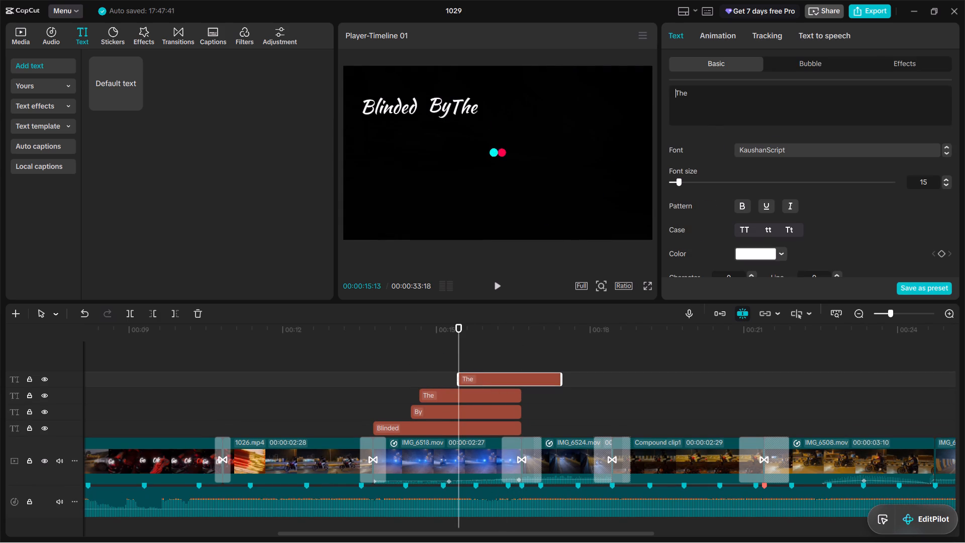
{"action": "left_click_drag", "start_coordinate": [674, 96], "coordinate": [712, 96]}
{"action": "key", "text": "BackSpace"}
{"action": "type", "text": "lights"}
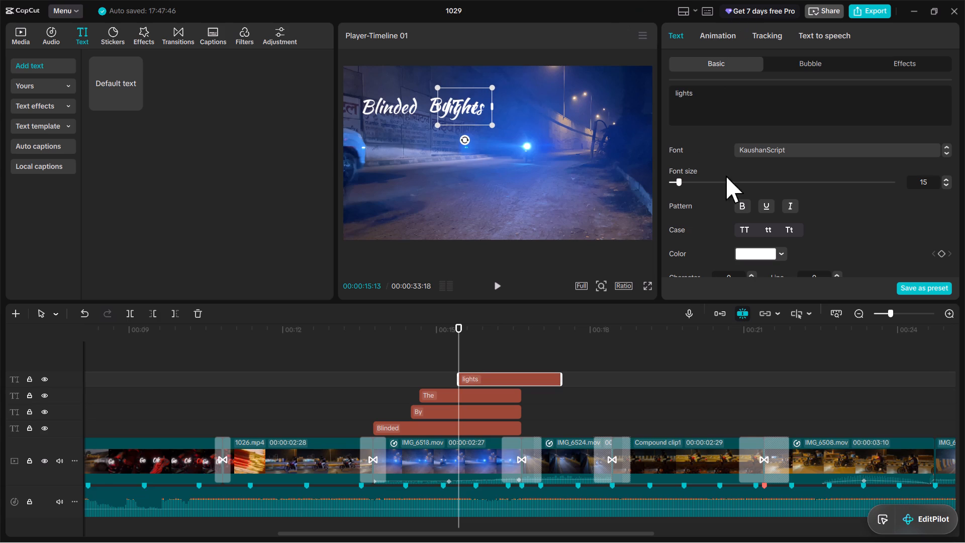
{"action": "left_click", "coordinate": [790, 233]}
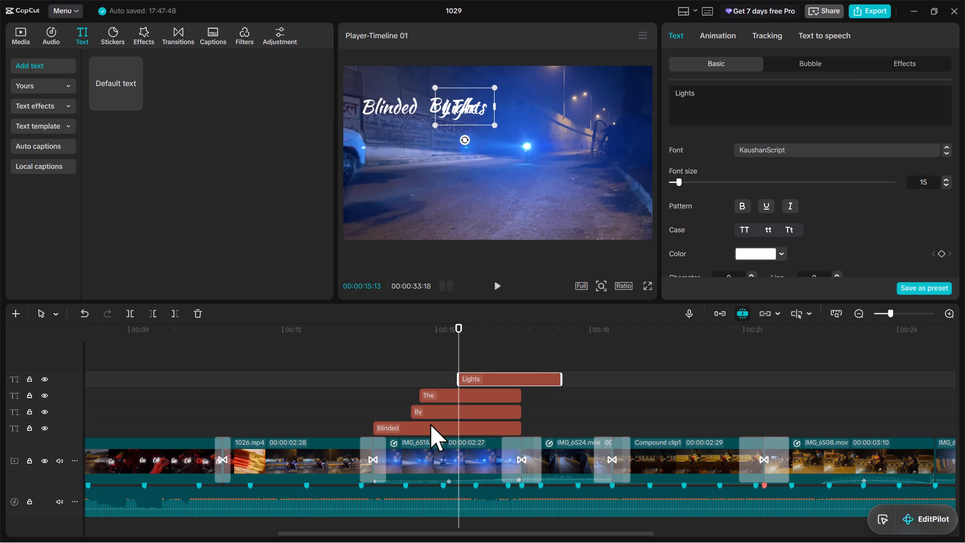
Trim the end of the Lights clip at 00:00:16:20, in line with the ends of the other lyric clips.
{"action": "left_click", "coordinate": [431, 424]}
{"action": "left_click", "coordinate": [520, 364]}
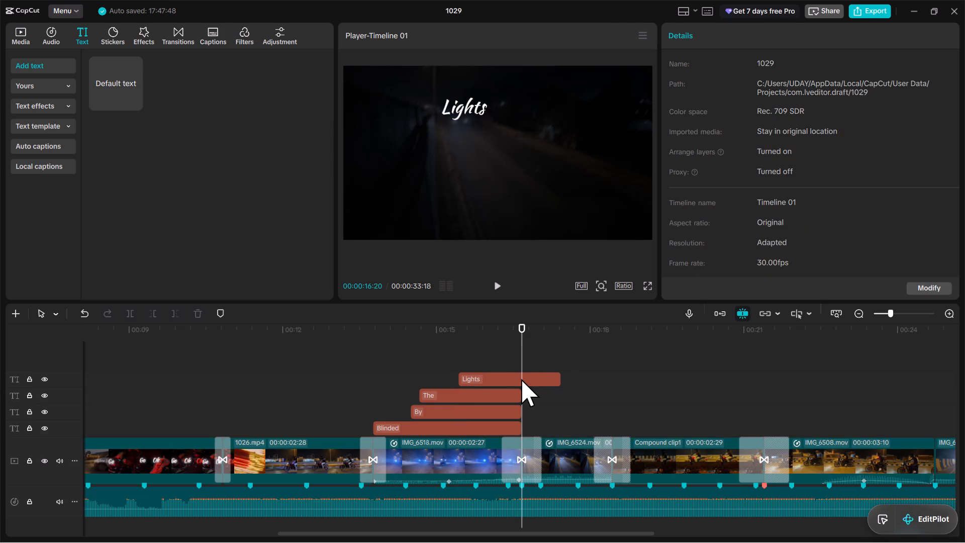
{"action": "left_click", "coordinate": [521, 379]}
{"action": "key", "text": "w"}
{"action": "left_click", "coordinate": [449, 352]}
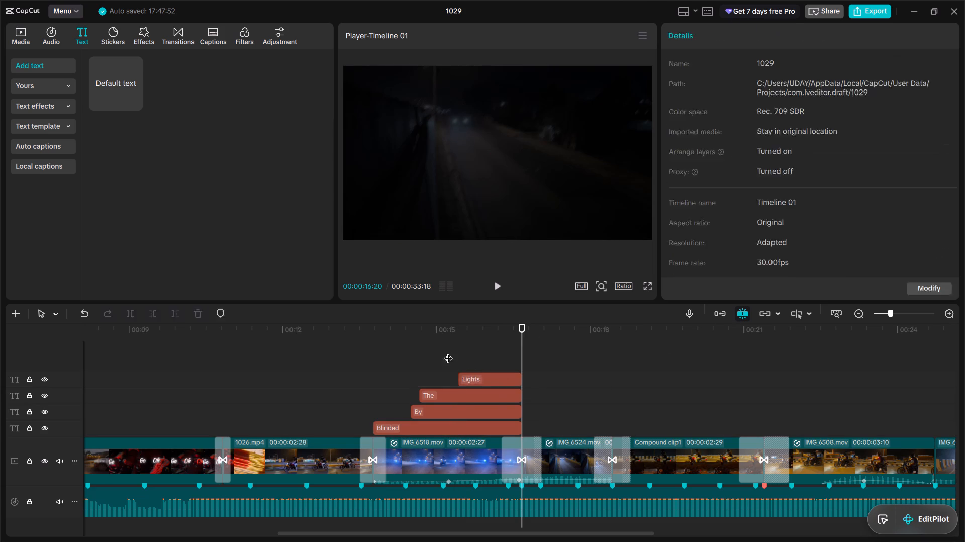
Play back the lyric timing and extend the start of the Lights clip earlier, to just after the The clip begins.
{"action": "left_click", "coordinate": [392, 393]}
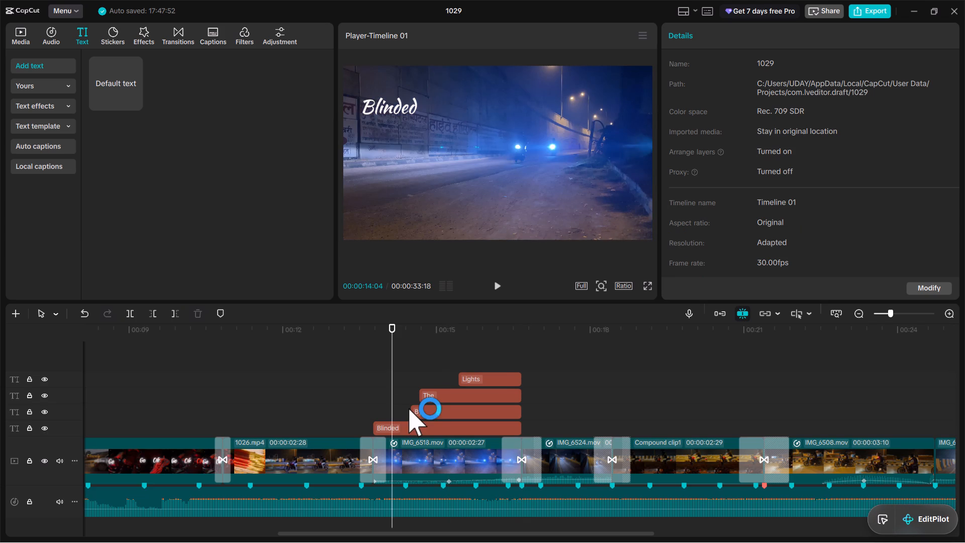
{"action": "key", "text": "space"}
{"action": "key", "text": "space"}
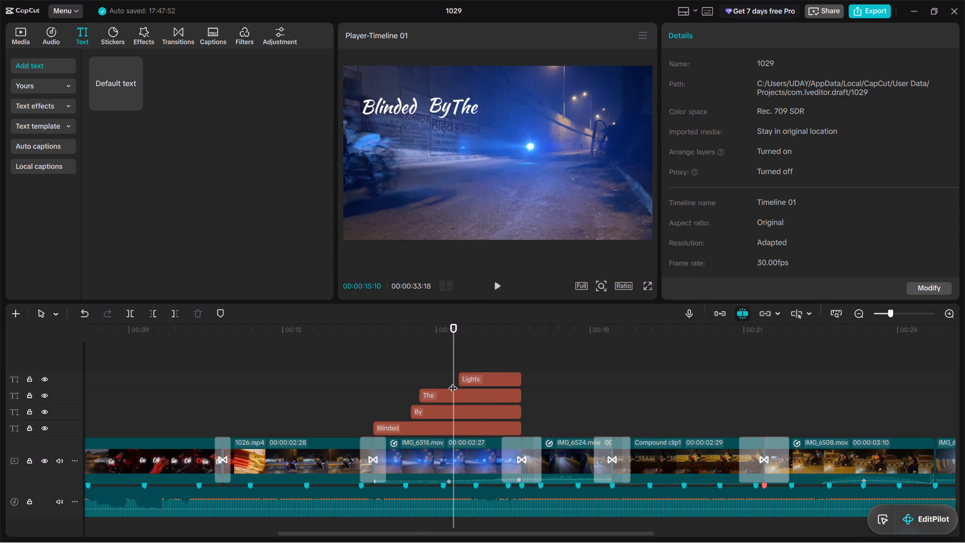
{"action": "left_click", "coordinate": [472, 375]}
{"action": "left_click_drag", "start_coordinate": [462, 379], "coordinate": [437, 385]}
{"action": "left_click", "coordinate": [379, 384]}
{"action": "left_click", "coordinate": [467, 382]}
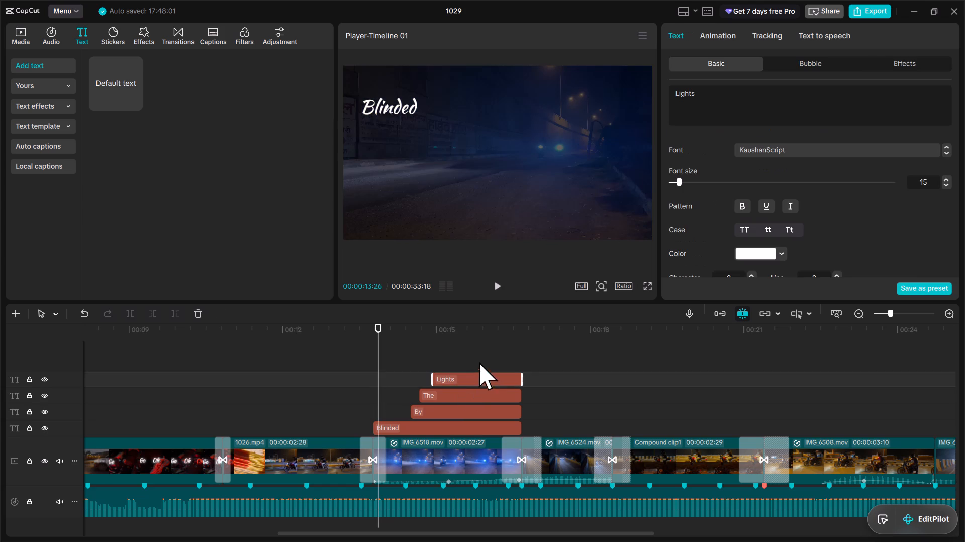
Move the Lights text in the video frame so it sits directly after The on the same line.
{"action": "left_click", "coordinate": [445, 347]}
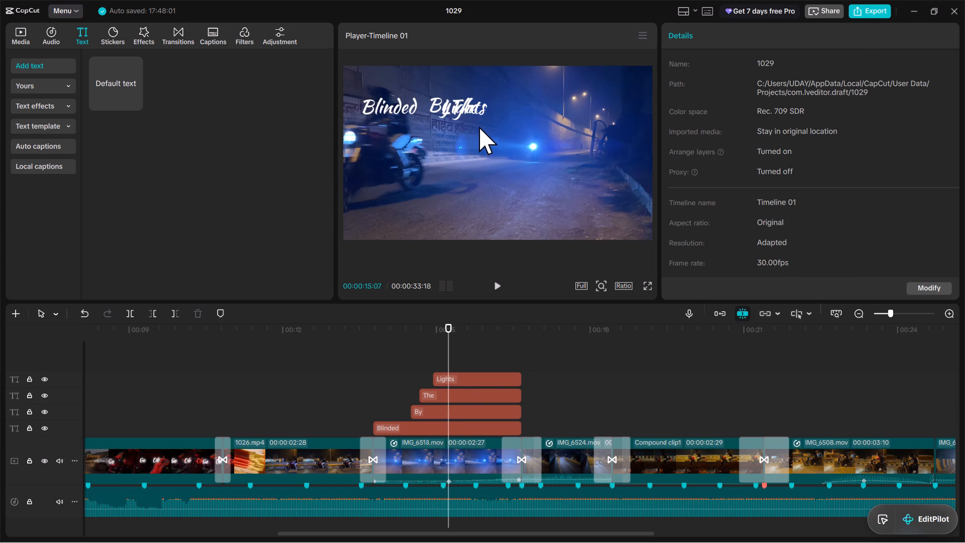
{"action": "left_click", "coordinate": [466, 102]}
{"action": "left_click_drag", "start_coordinate": [479, 112], "coordinate": [532, 111]}
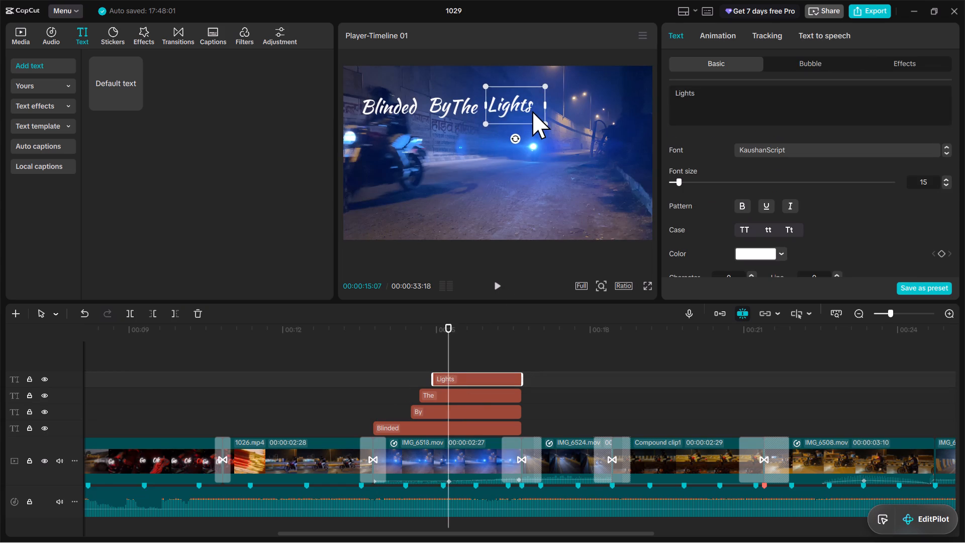
{"action": "left_click_drag", "start_coordinate": [532, 111], "coordinate": [521, 111]}
{"action": "left_click", "coordinate": [384, 352]}
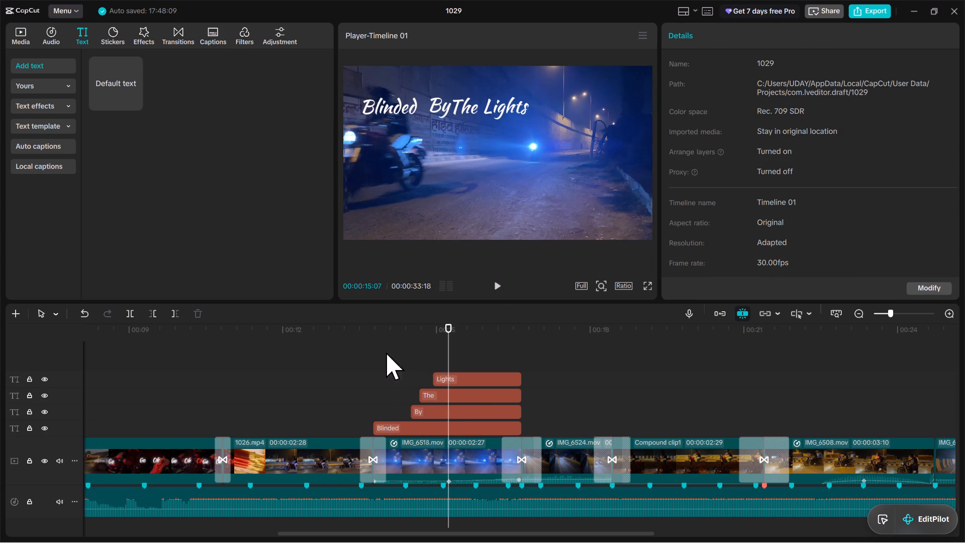
Extend the starts of the By, The and Lights clips slightly earlier in a stagger after Blinded, and play back the timing.
{"action": "key", "text": "space"}
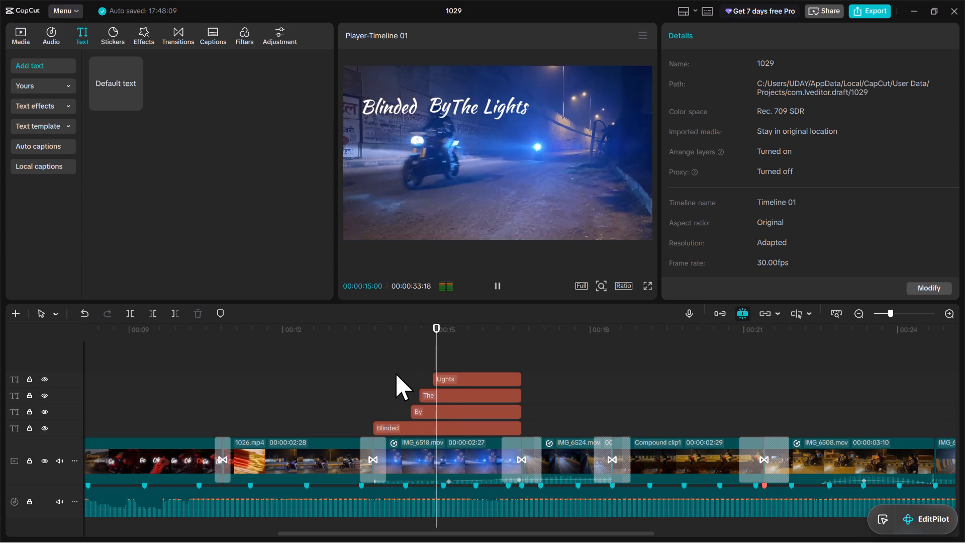
{"action": "key", "text": "space"}
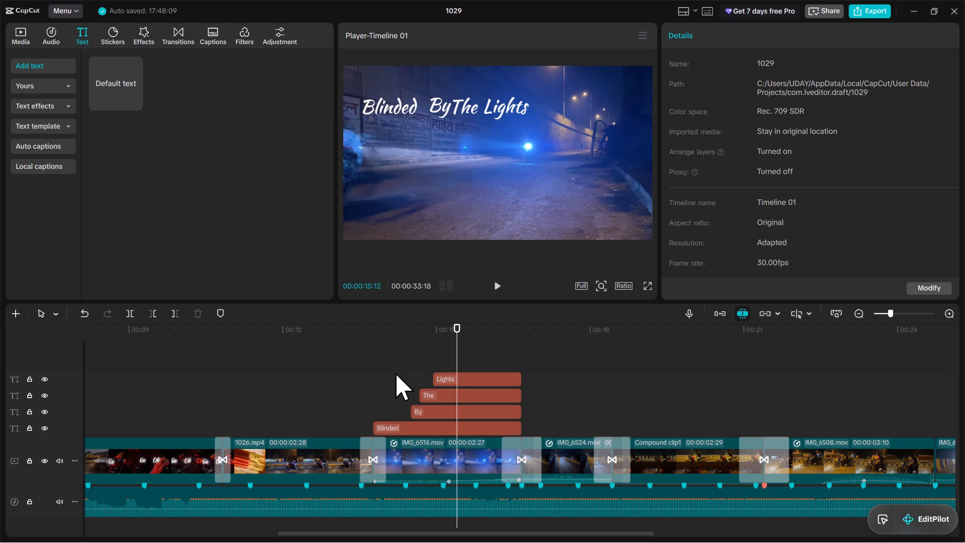
{"action": "left_click", "coordinate": [421, 411]}
{"action": "left_click_drag", "start_coordinate": [414, 410], "coordinate": [402, 409]}
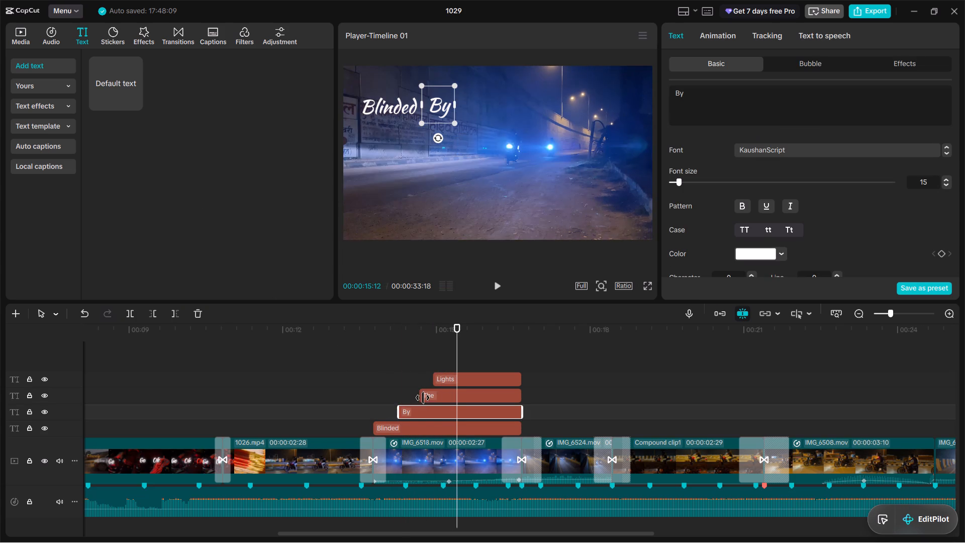
{"action": "left_click", "coordinate": [423, 398]}
{"action": "left_click_drag", "start_coordinate": [422, 396], "coordinate": [413, 396]}
{"action": "left_click", "coordinate": [424, 380]}
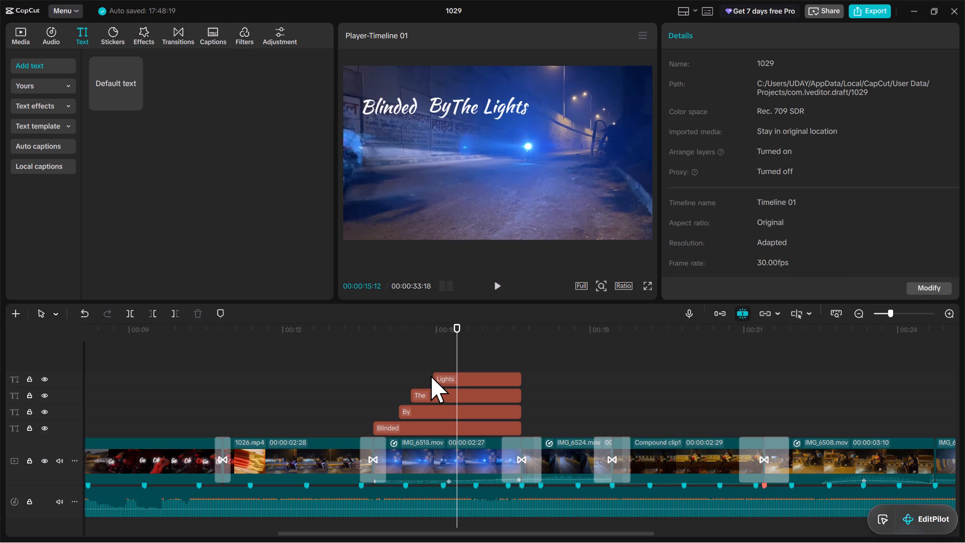
{"action": "left_click", "coordinate": [433, 376]}
{"action": "left_click_drag", "start_coordinate": [433, 376], "coordinate": [426, 378]}
{"action": "left_click", "coordinate": [400, 380]}
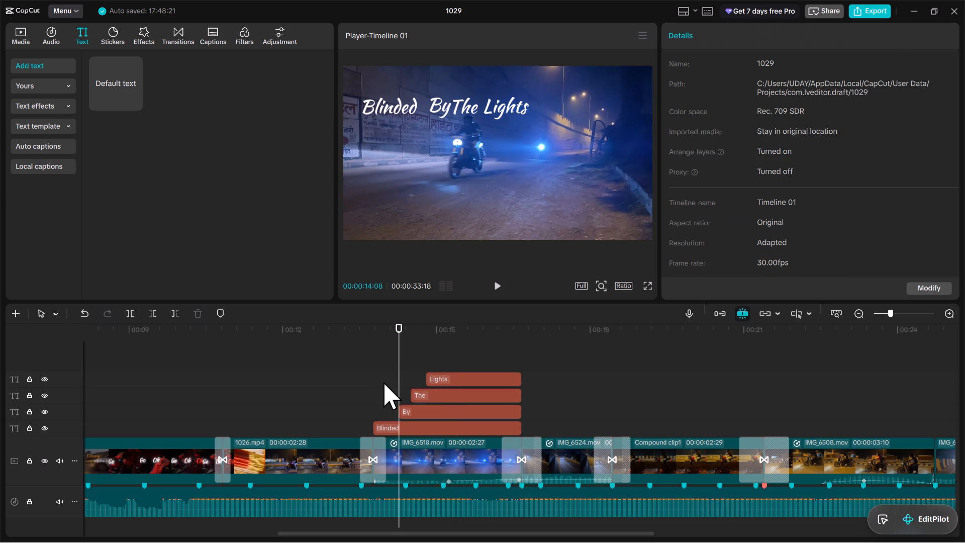
{"action": "left_click", "coordinate": [383, 382]}
{"action": "key", "text": "space"}
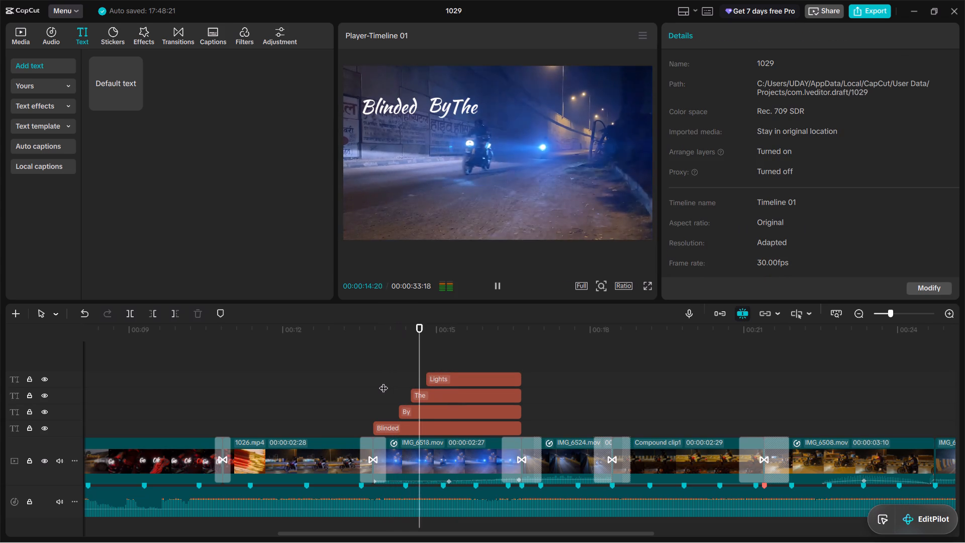
{"action": "key", "text": "space"}
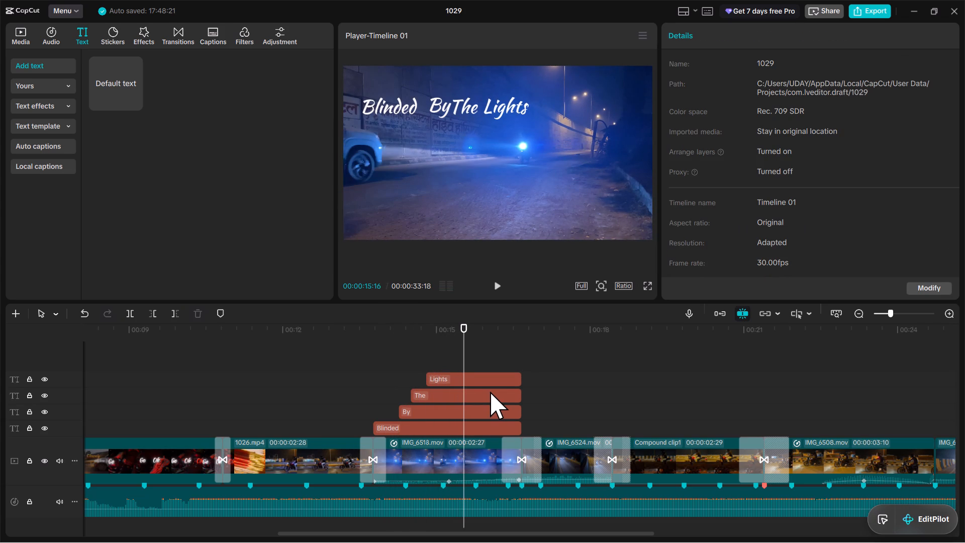
Compare the positions of the four lyric texts and set the Lights text's Y position to 576, level with Blinded and The.
{"action": "left_click", "coordinate": [486, 428]}
{"action": "scroll", "coordinate": [813, 257], "scroll_direction": "down", "scroll_amount": 1}
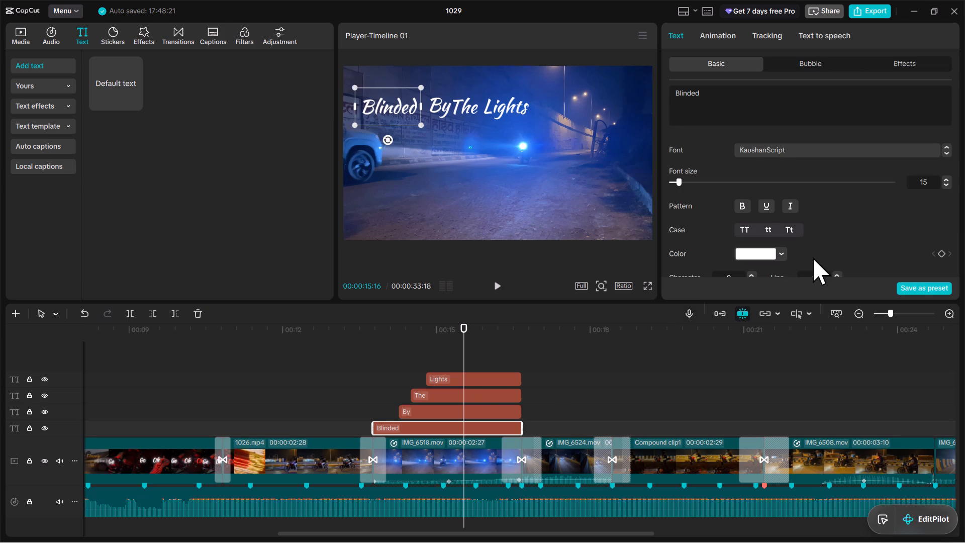
{"action": "scroll", "coordinate": [813, 257], "scroll_direction": "down", "scroll_amount": 3}
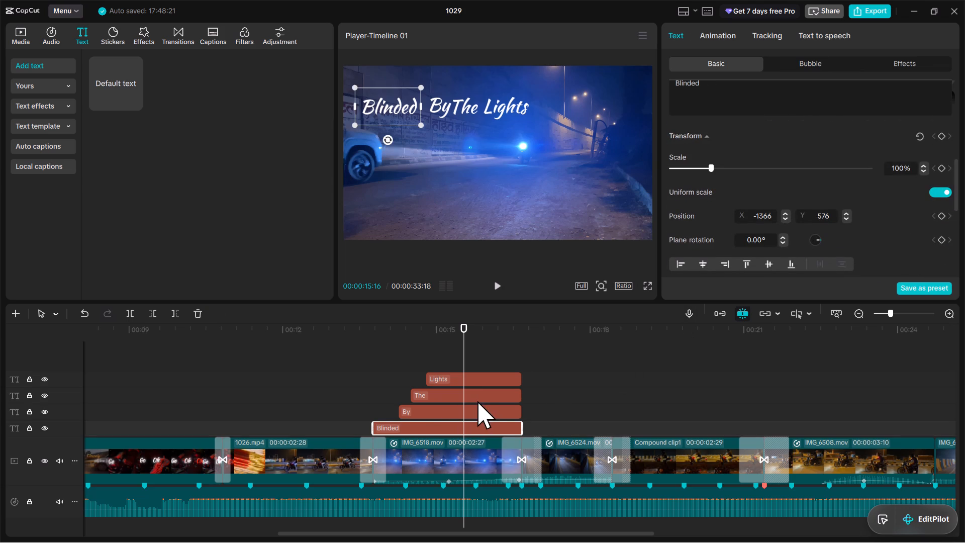
{"action": "left_click", "coordinate": [474, 409]}
{"action": "left_click", "coordinate": [508, 394]}
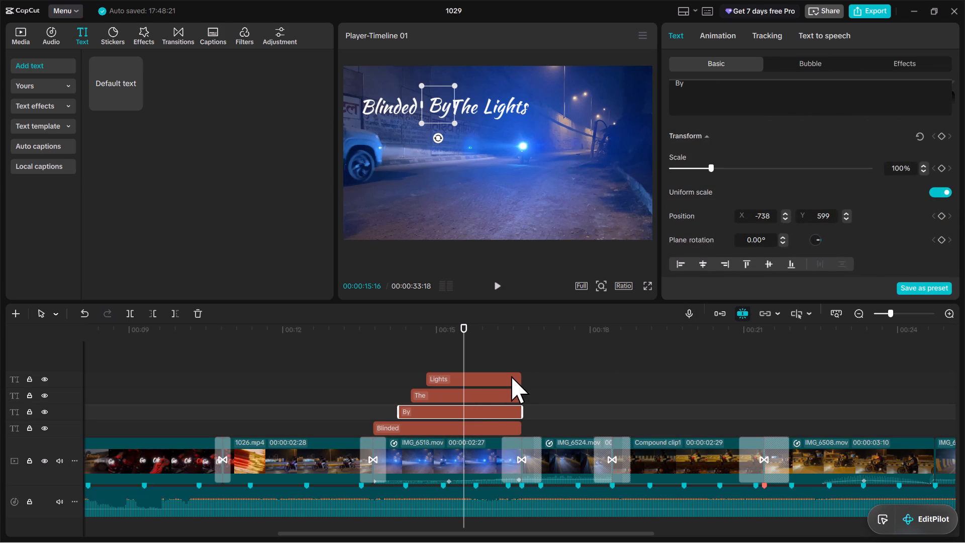
{"action": "left_click", "coordinate": [495, 391]}
{"action": "left_click", "coordinate": [503, 375]}
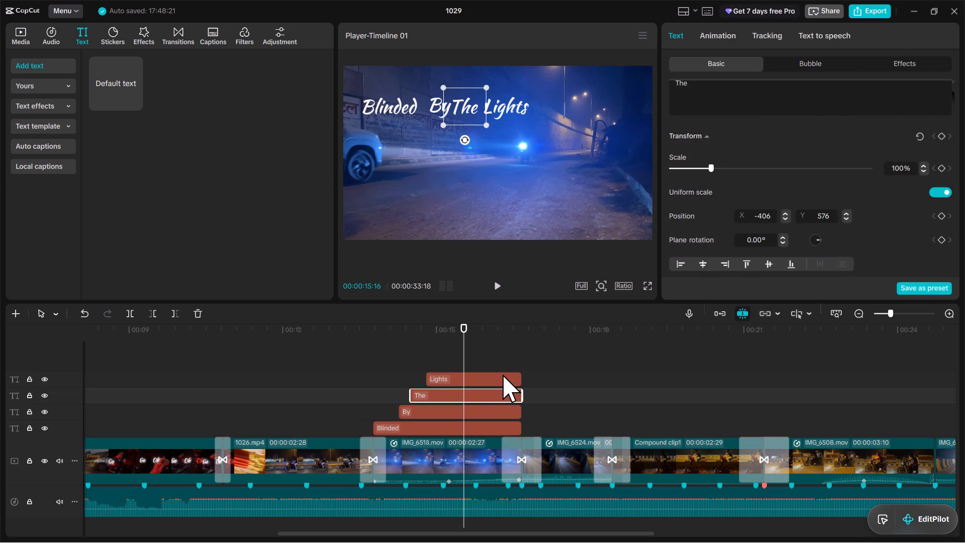
{"action": "left_click", "coordinate": [494, 380]}
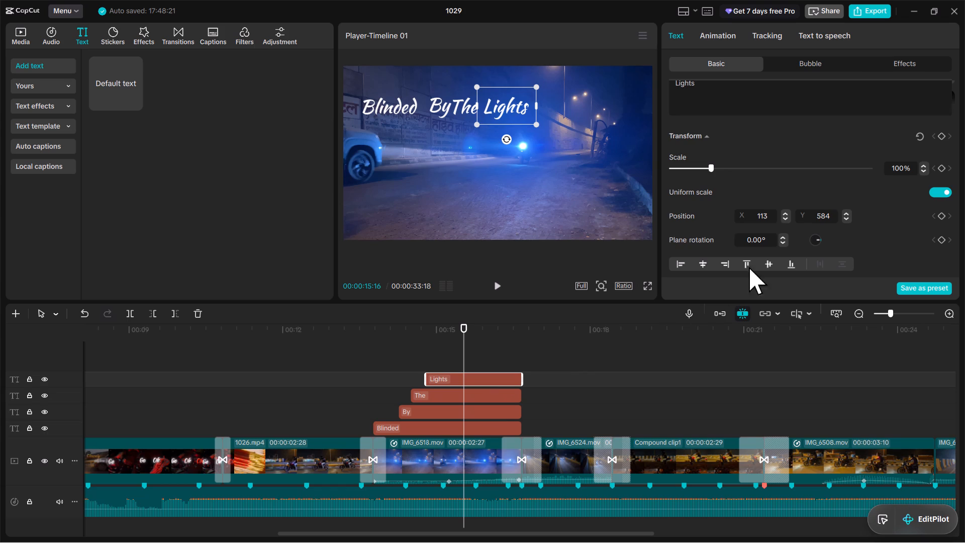
{"action": "left_click", "coordinate": [833, 217]}
{"action": "key", "text": "BackSpace"}
{"action": "key", "text": "BackSpace"}
{"action": "type", "text": "76"}
{"action": "key", "text": "Return"}
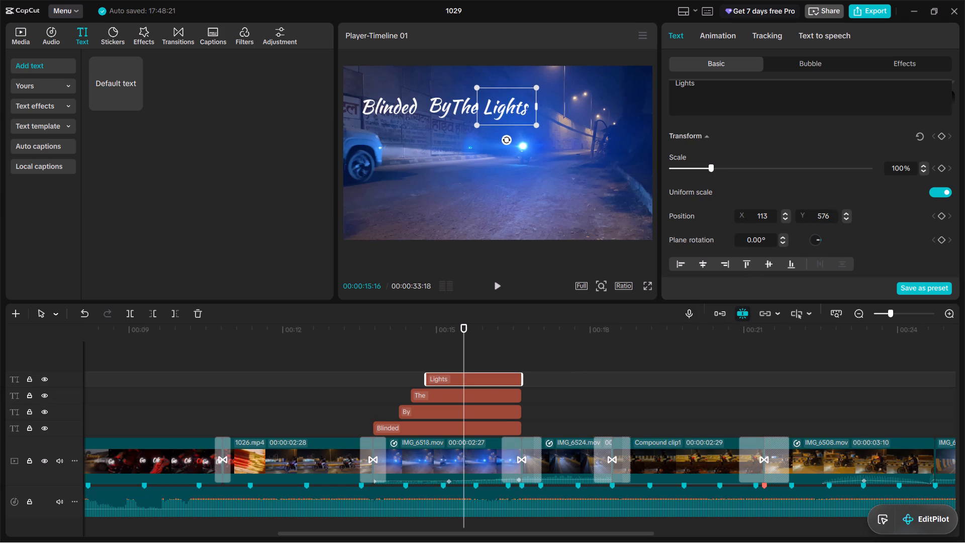
Set the By text's Y position to 576 to line it up with the other lyric words.
{"action": "left_click", "coordinate": [483, 407]}
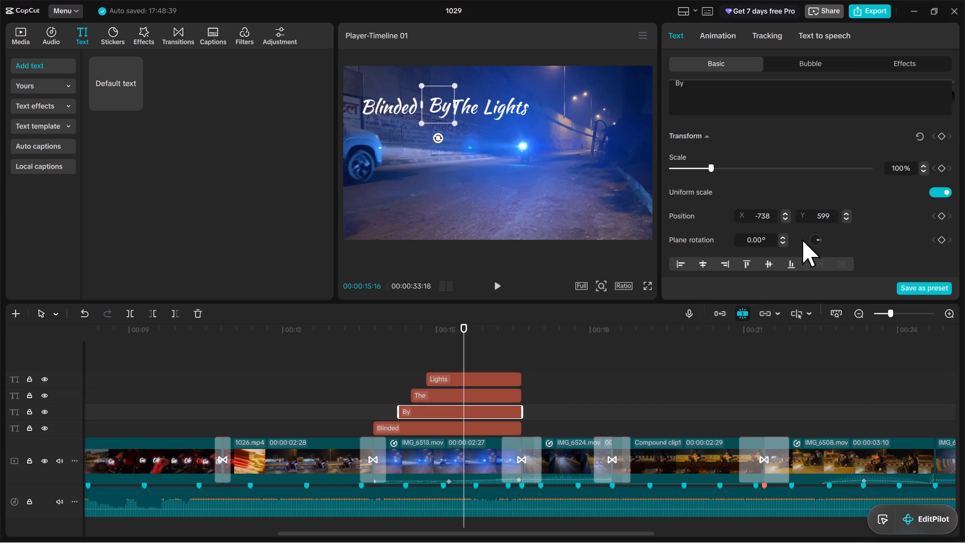
{"action": "left_click", "coordinate": [827, 212]}
{"action": "key", "text": "BackSpace"}
{"action": "key", "text": "BackSpace"}
{"action": "key", "text": "7"}
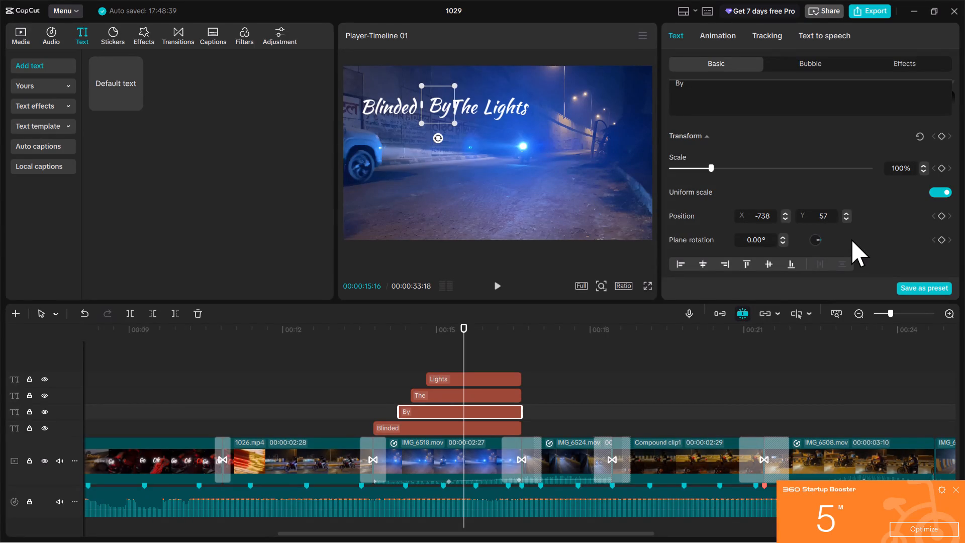
{"action": "key", "text": "6"}
{"action": "key", "text": "Return"}
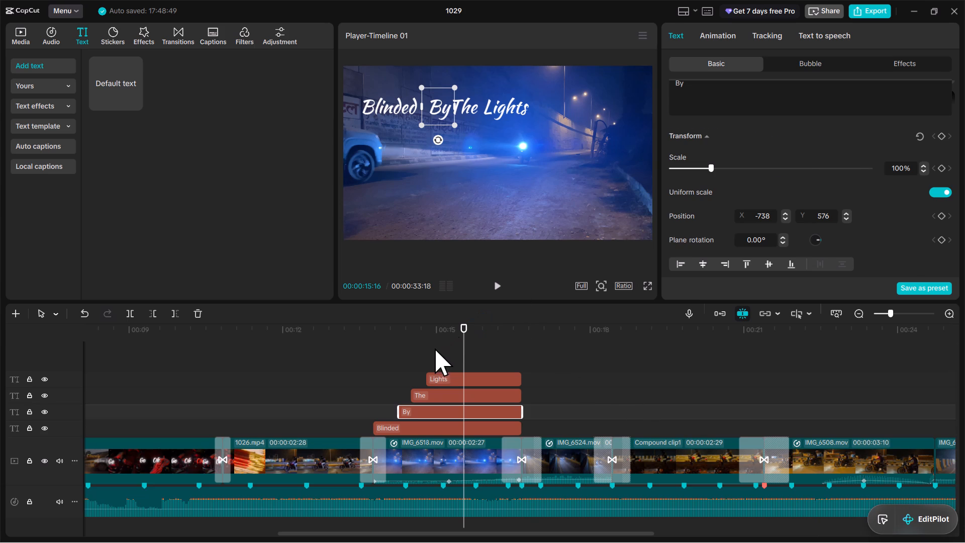
Compare the frame positions of the By, The, Lights and Blinded texts.
{"action": "left_click", "coordinate": [453, 405]}
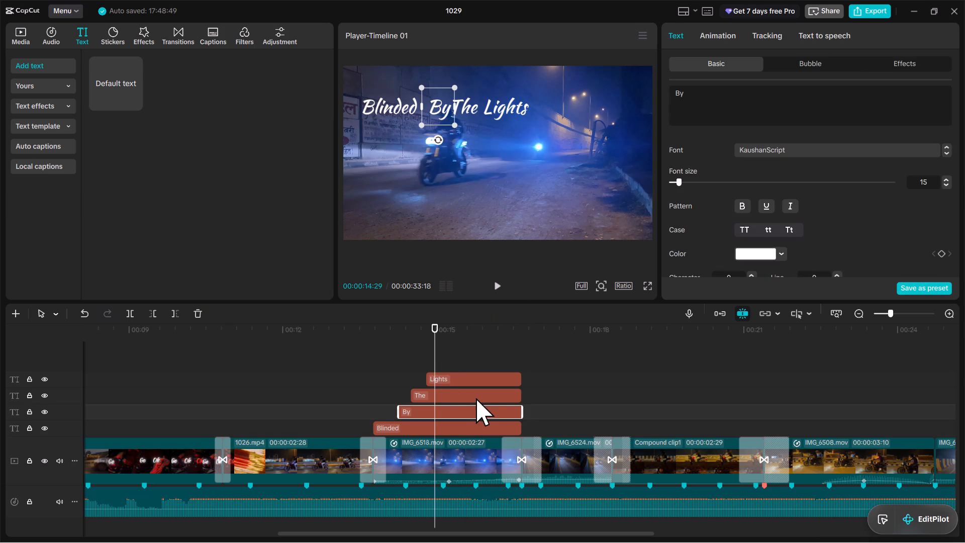
{"action": "scroll", "coordinate": [964, 199], "scroll_direction": "down", "scroll_amount": 4}
{"action": "scroll", "coordinate": [852, 211], "scroll_direction": "down", "scroll_amount": 6}
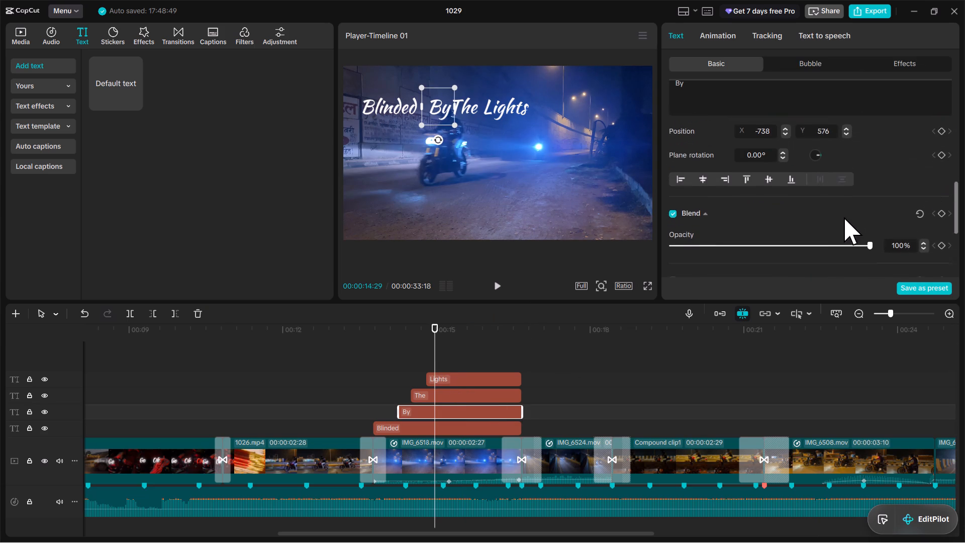
{"action": "left_click", "coordinate": [488, 398]}
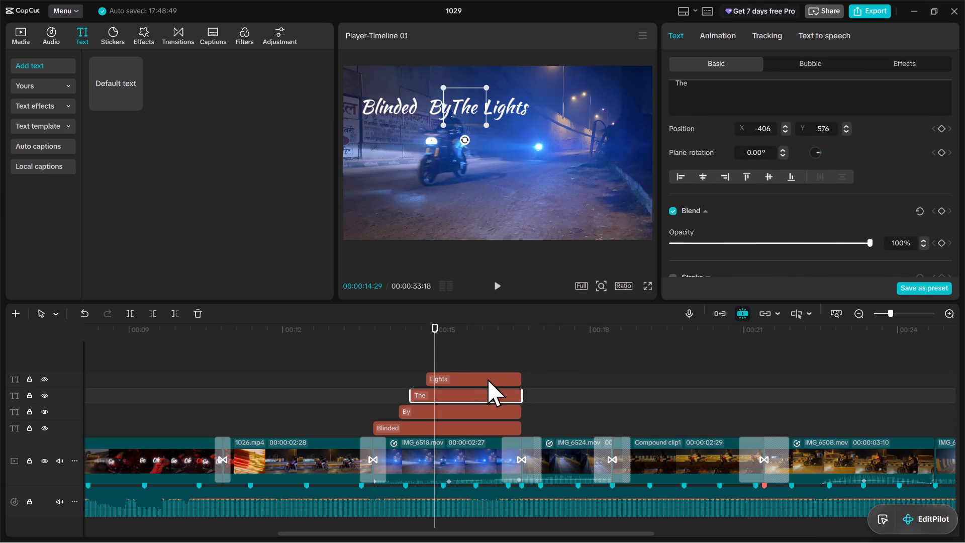
{"action": "left_click", "coordinate": [486, 372]}
{"action": "left_click", "coordinate": [485, 376]}
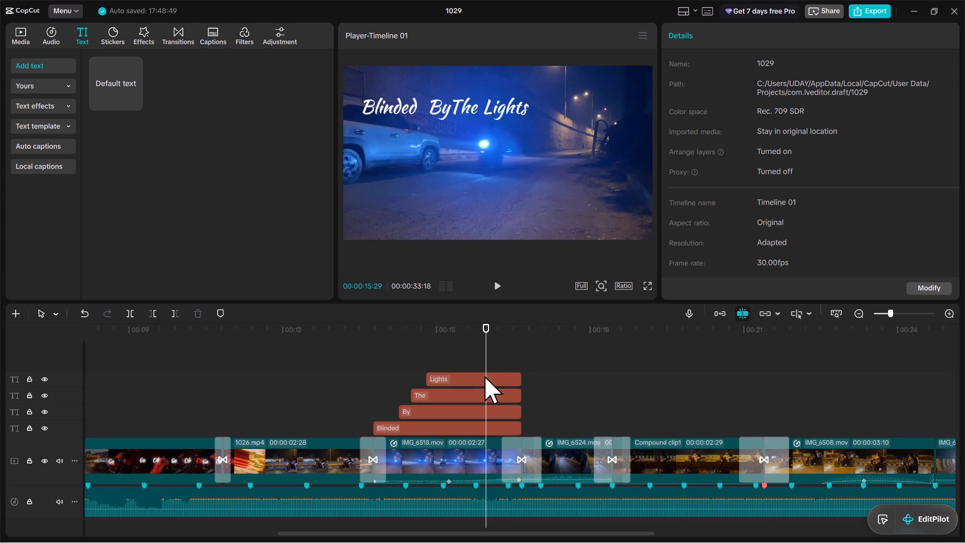
{"action": "scroll", "coordinate": [893, 224], "scroll_direction": "down", "scroll_amount": 4}
{"action": "scroll", "coordinate": [846, 228], "scroll_direction": "down", "scroll_amount": 3}
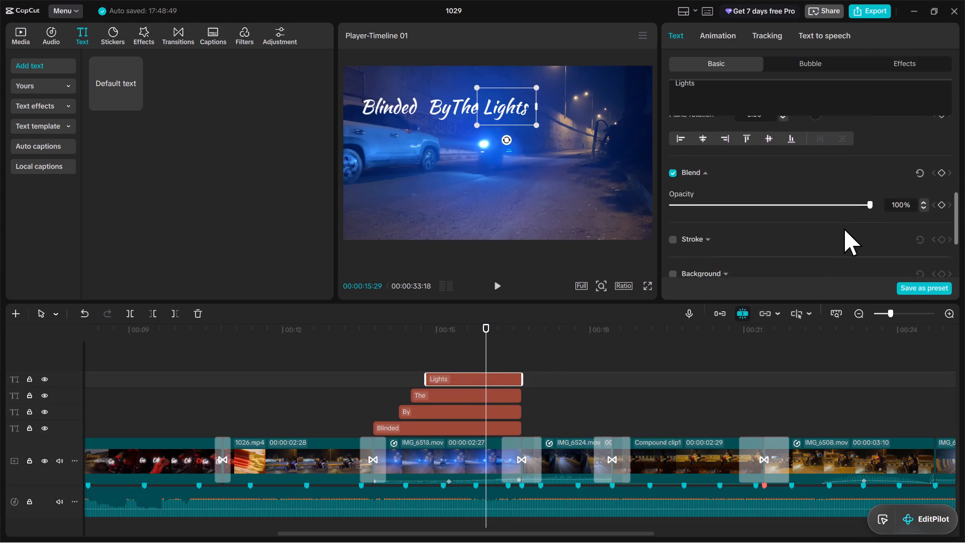
{"action": "scroll", "coordinate": [840, 231], "scroll_direction": "down", "scroll_amount": 2}
{"action": "scroll", "coordinate": [837, 234], "scroll_direction": "up", "scroll_amount": 3}
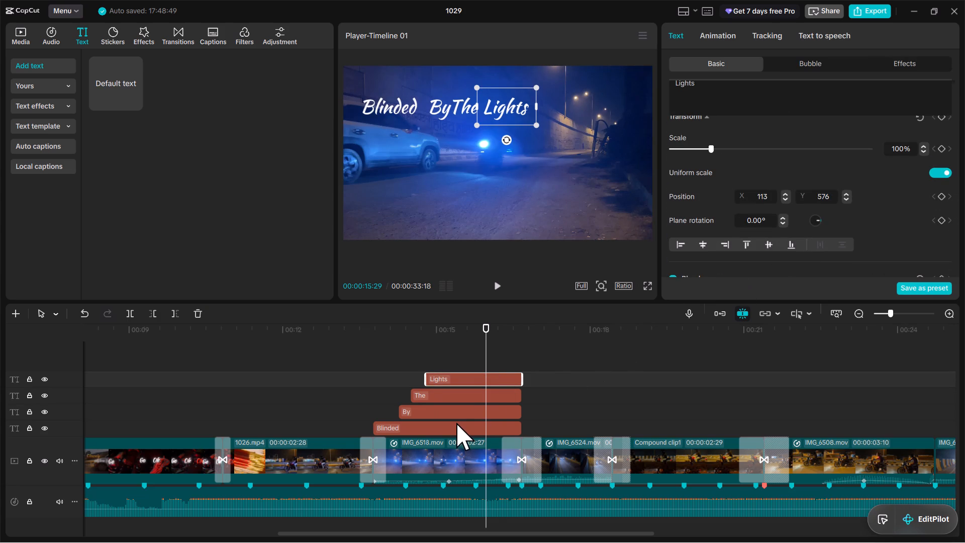
{"action": "left_click", "coordinate": [456, 424]}
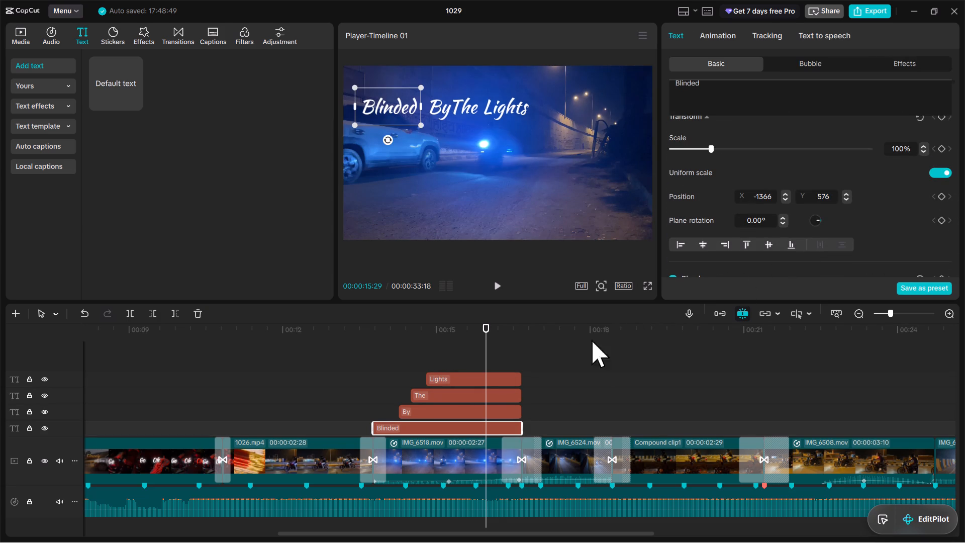
{"action": "left_click", "coordinate": [465, 403]}
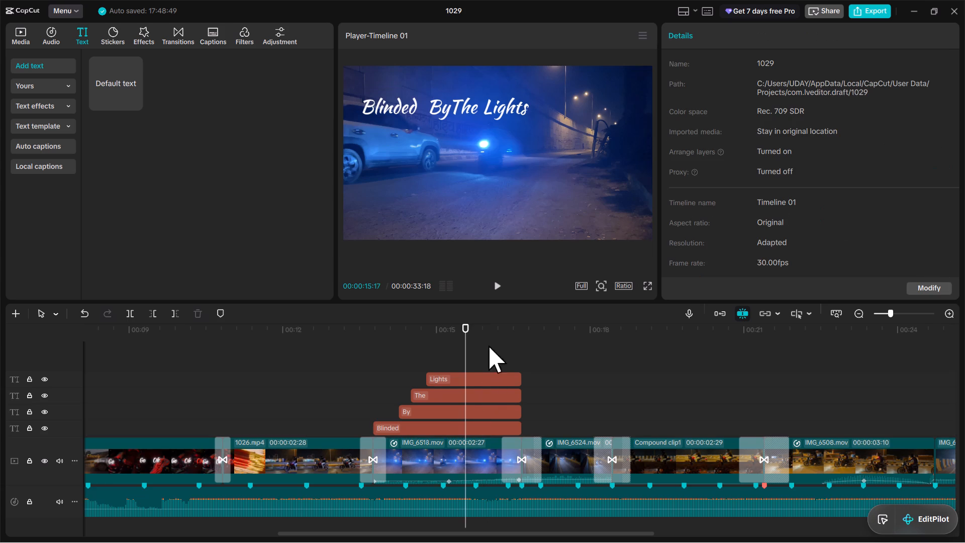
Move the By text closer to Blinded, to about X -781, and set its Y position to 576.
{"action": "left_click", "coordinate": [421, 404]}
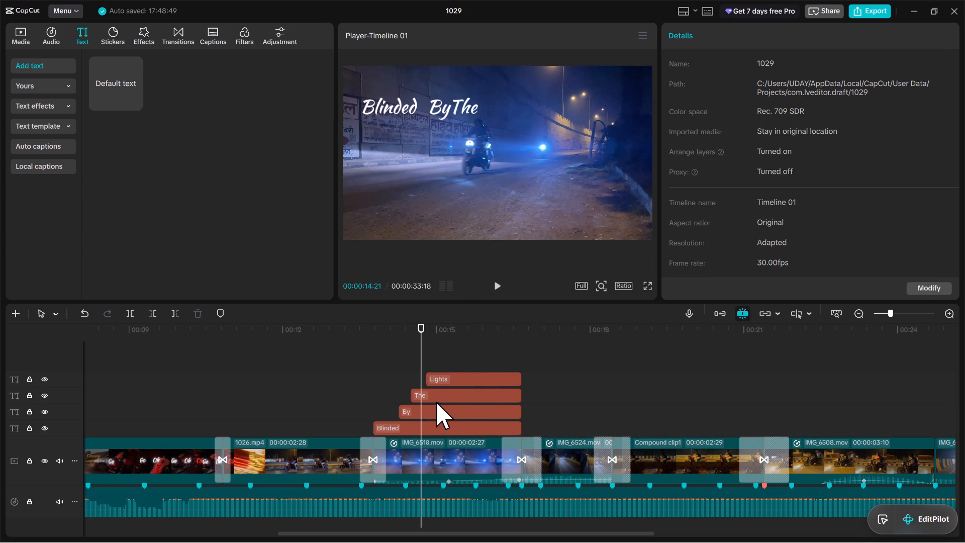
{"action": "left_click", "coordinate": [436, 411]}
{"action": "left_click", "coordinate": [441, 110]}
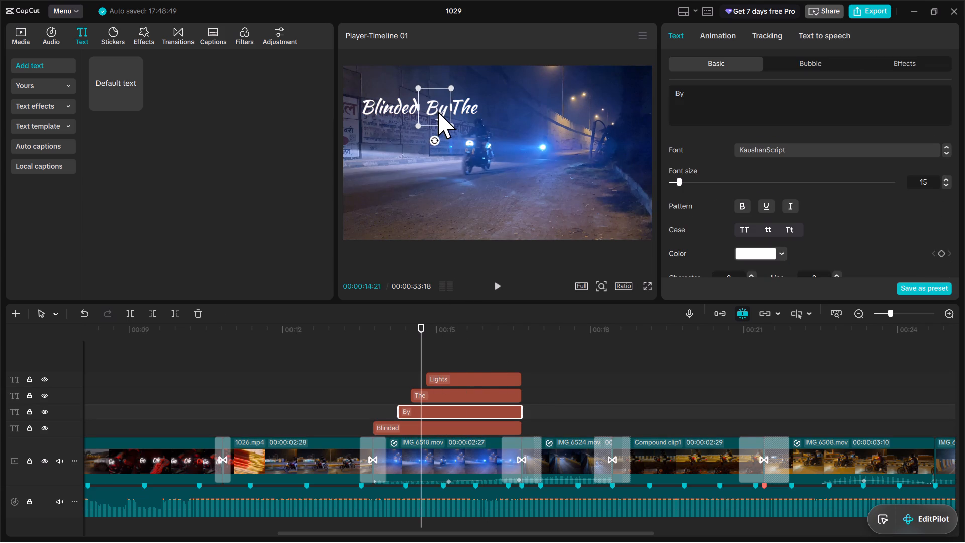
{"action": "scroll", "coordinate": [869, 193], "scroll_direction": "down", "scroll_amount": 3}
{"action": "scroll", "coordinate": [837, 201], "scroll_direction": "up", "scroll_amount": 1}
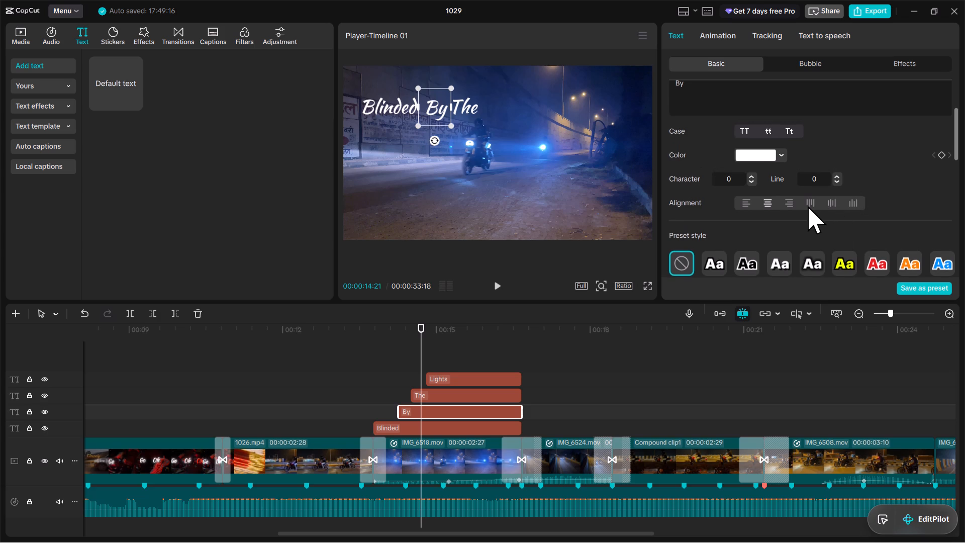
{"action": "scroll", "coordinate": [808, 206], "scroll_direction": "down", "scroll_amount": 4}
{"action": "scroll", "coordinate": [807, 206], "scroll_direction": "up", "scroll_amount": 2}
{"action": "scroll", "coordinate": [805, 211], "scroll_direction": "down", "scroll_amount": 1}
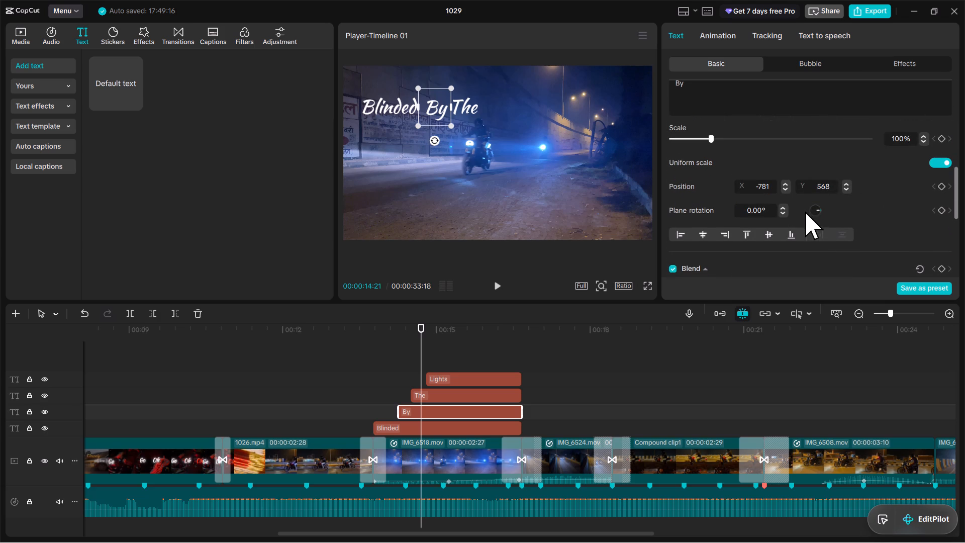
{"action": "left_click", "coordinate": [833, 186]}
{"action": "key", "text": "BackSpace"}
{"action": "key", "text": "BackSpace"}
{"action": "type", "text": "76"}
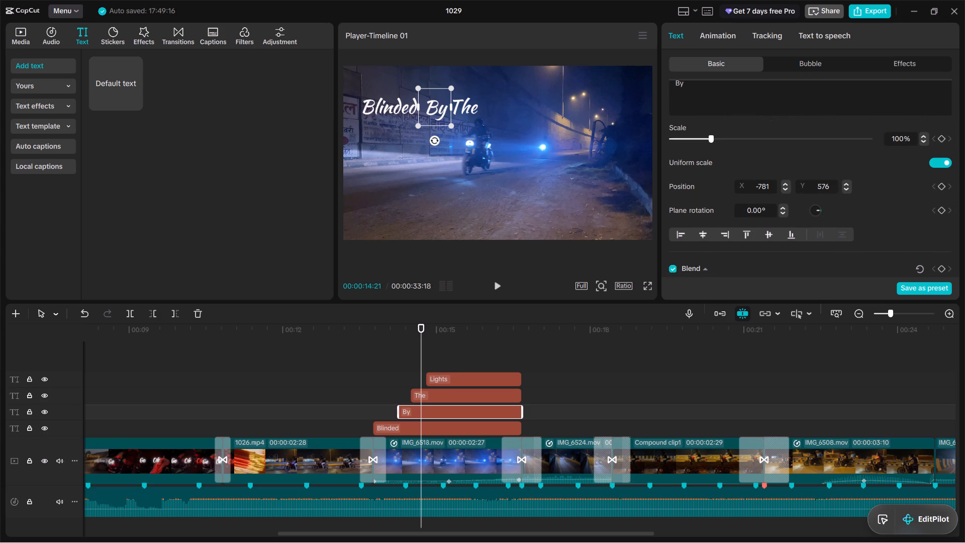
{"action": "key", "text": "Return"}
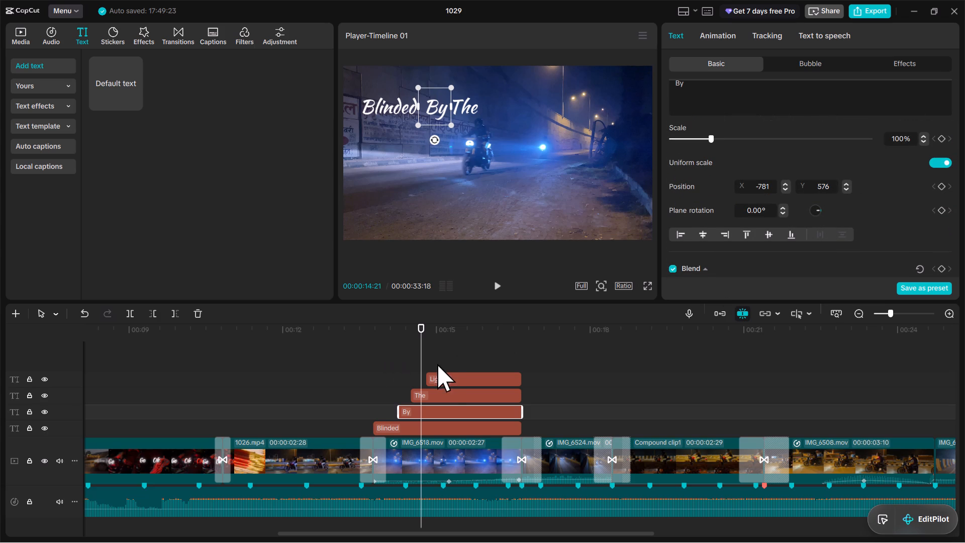
At a frame where all four words show, set the Lights text's character spacing to 1.
{"action": "left_click", "coordinate": [445, 391]}
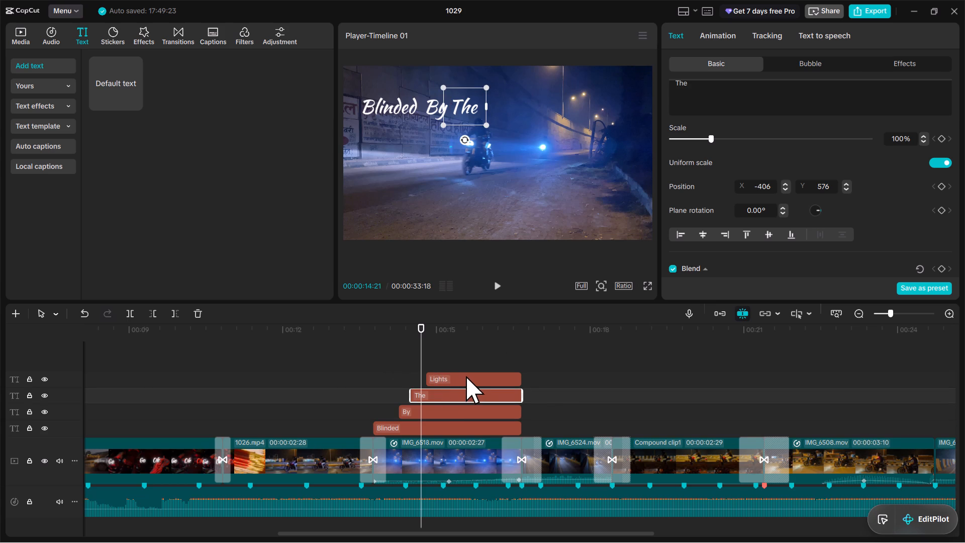
{"action": "left_click", "coordinate": [466, 376]}
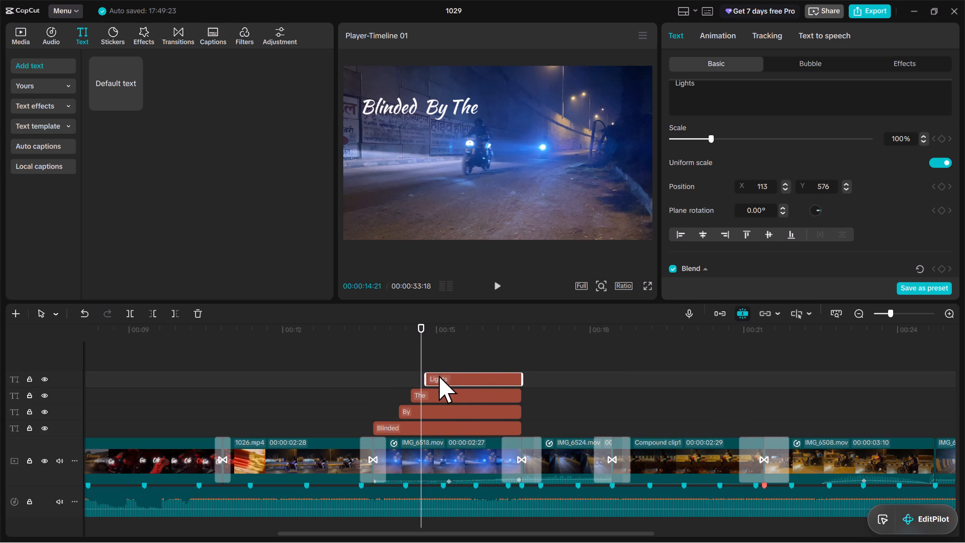
{"action": "left_click_drag", "start_coordinate": [420, 357], "coordinate": [456, 359]}
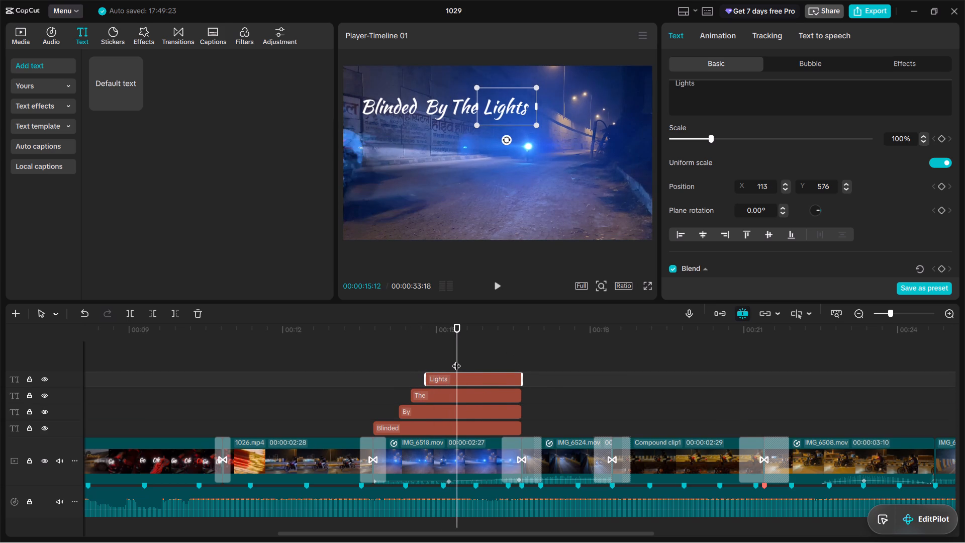
{"action": "scroll", "coordinate": [729, 249], "scroll_direction": "down", "scroll_amount": 1}
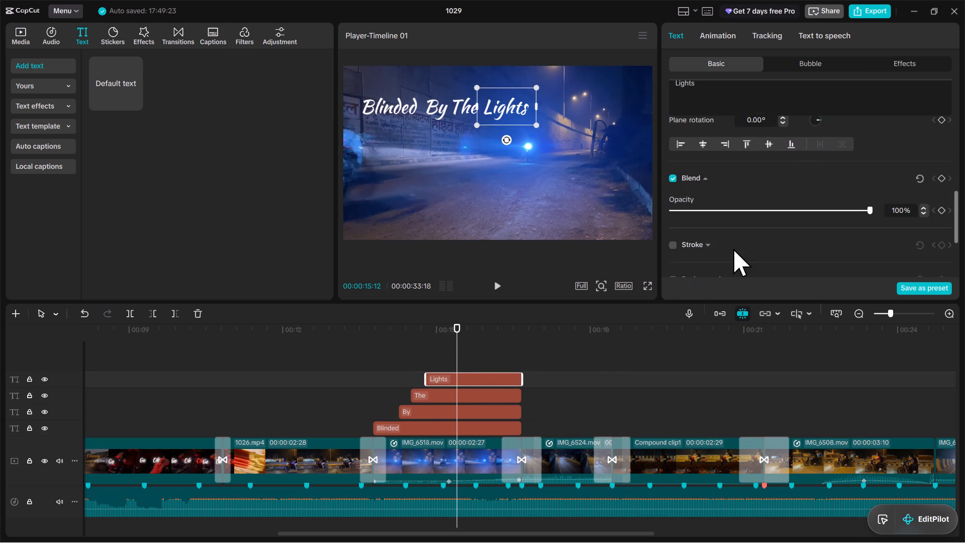
{"action": "scroll", "coordinate": [733, 249], "scroll_direction": "down", "scroll_amount": 1}
{"action": "scroll", "coordinate": [732, 249], "scroll_direction": "up", "scroll_amount": 3}
{"action": "scroll", "coordinate": [739, 228], "scroll_direction": "down", "scroll_amount": 1}
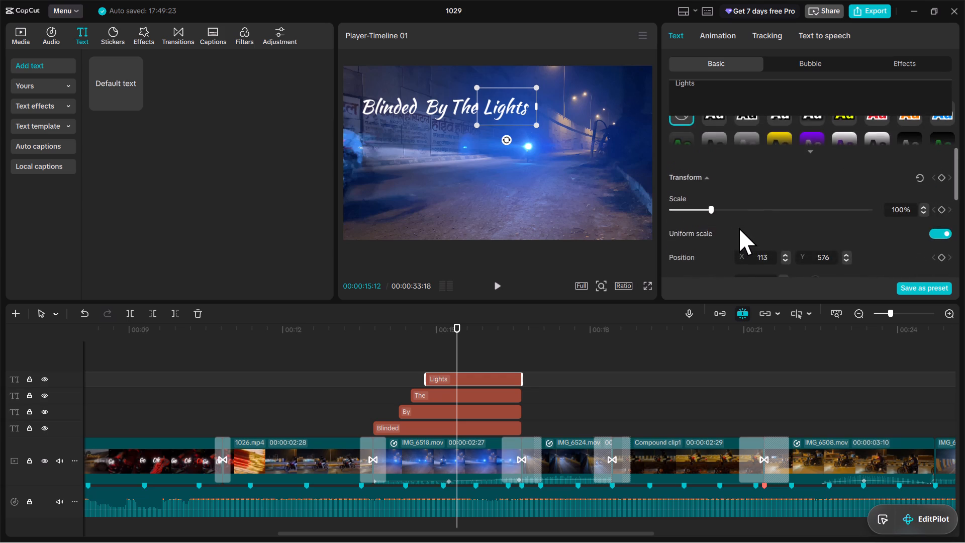
{"action": "scroll", "coordinate": [762, 206], "scroll_direction": "down", "scroll_amount": 3}
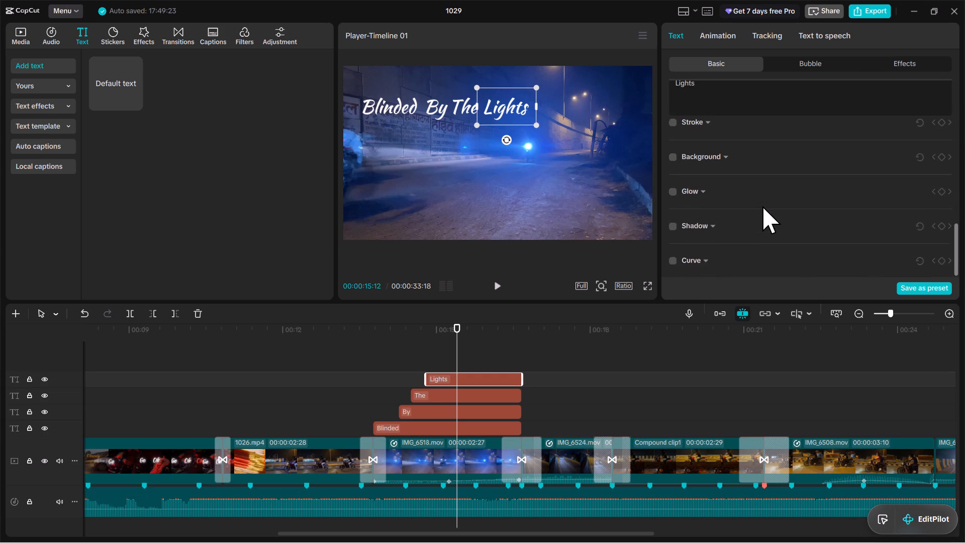
{"action": "scroll", "coordinate": [762, 206], "scroll_direction": "down", "scroll_amount": 4}
{"action": "scroll", "coordinate": [762, 206], "scroll_direction": "up", "scroll_amount": 10}
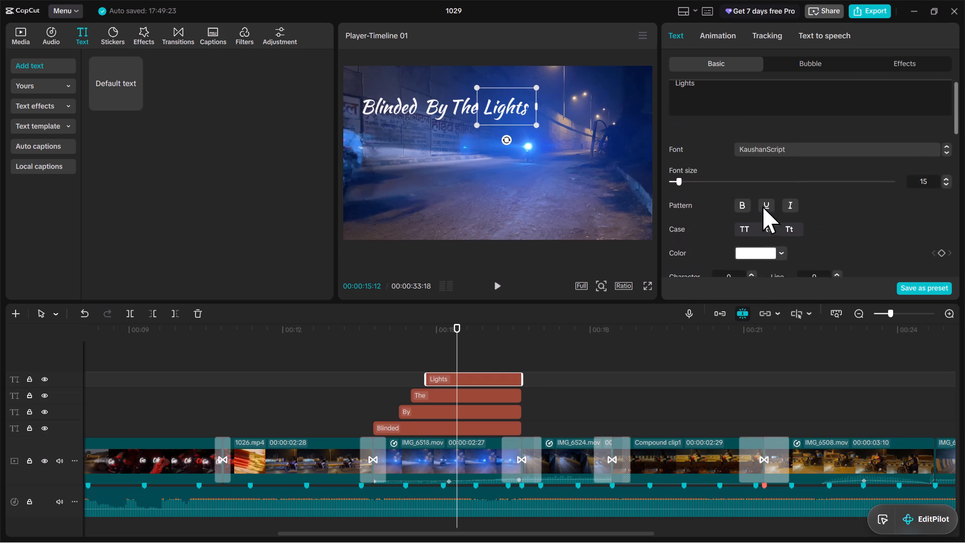
{"action": "scroll", "coordinate": [765, 242], "scroll_direction": "down", "scroll_amount": 1}
{"action": "left_click", "coordinate": [751, 185]}
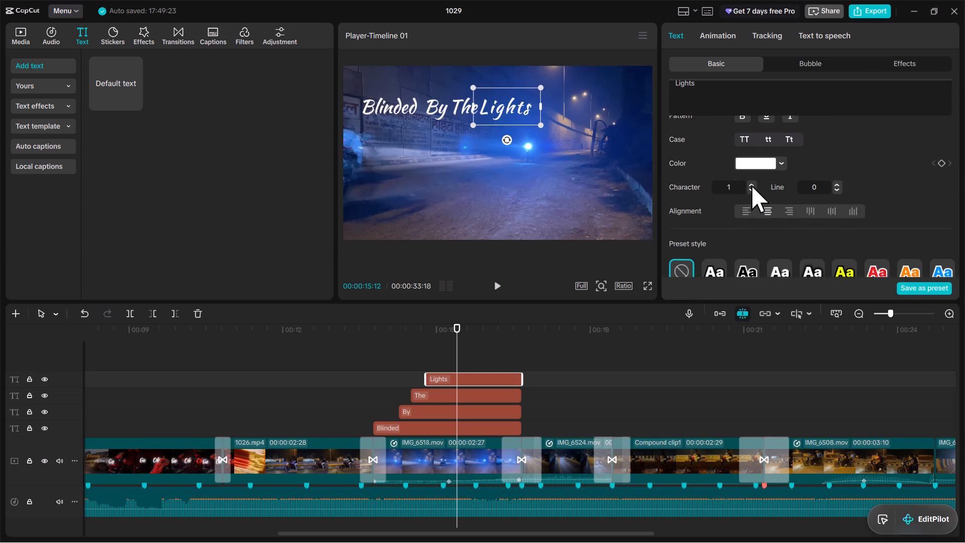
Set the character spacing of the The, By and Blinded texts to 1 to match Lights.
{"action": "left_click", "coordinate": [487, 399]}
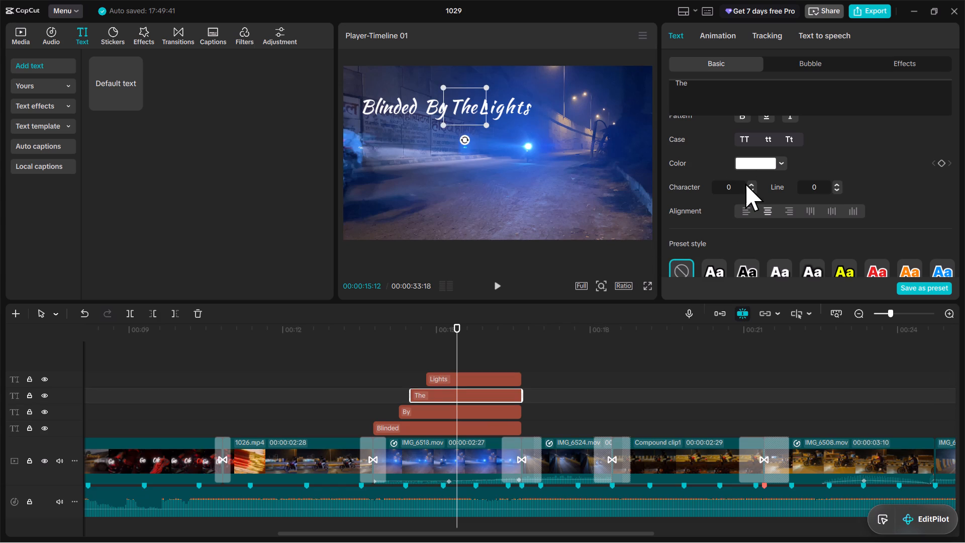
{"action": "left_click", "coordinate": [750, 186]}
{"action": "left_click", "coordinate": [440, 406]}
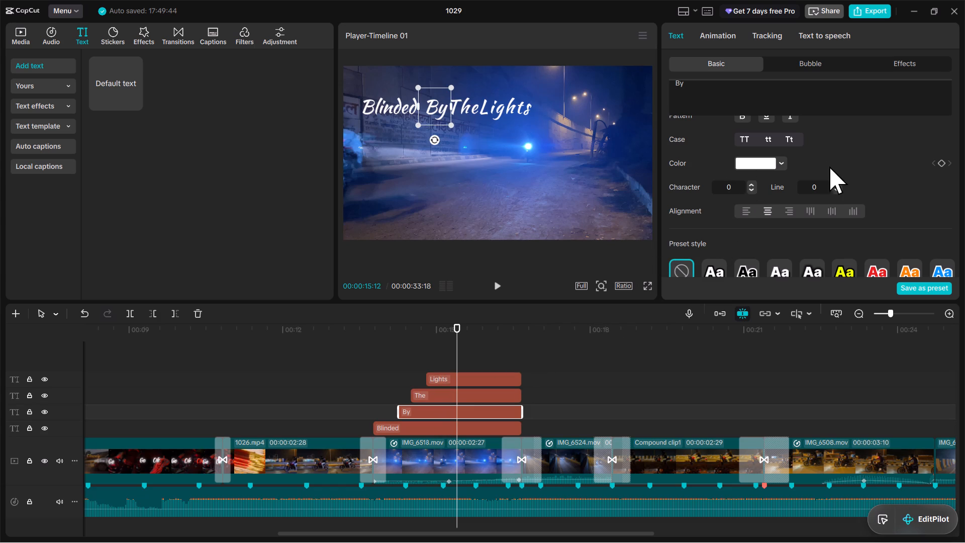
{"action": "left_click", "coordinate": [750, 181]}
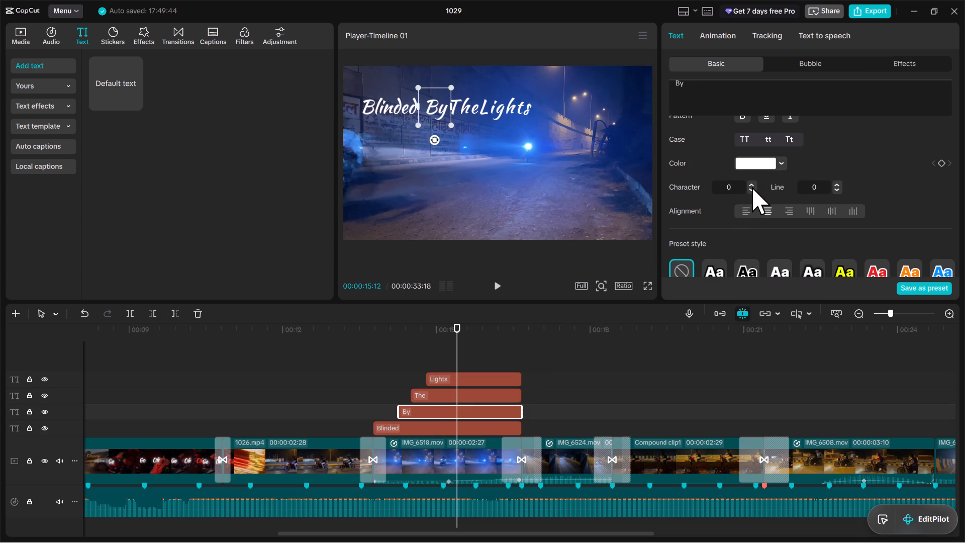
{"action": "left_click", "coordinate": [752, 187]}
{"action": "left_click_drag", "start_coordinate": [484, 429], "coordinate": [484, 421]}
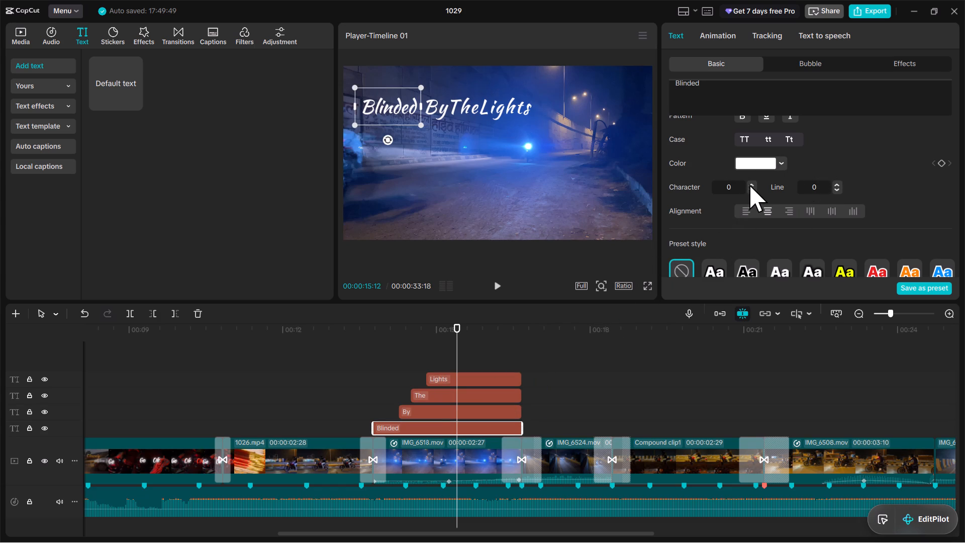
{"action": "left_click", "coordinate": [749, 185]}
{"action": "left_click_drag", "start_coordinate": [424, 403], "coordinate": [423, 401]}
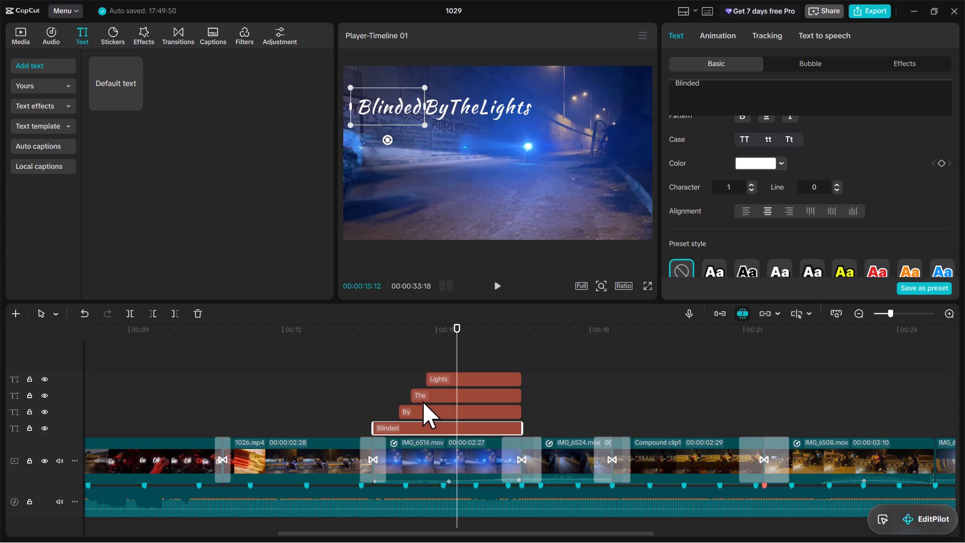
{"action": "left_click_drag", "start_coordinate": [423, 401], "coordinate": [423, 399]}
Move the Lights text along the lyric line, away from The, to open a gap between the two words.
{"action": "left_click", "coordinate": [503, 114]}
{"action": "left_click_drag", "start_coordinate": [504, 112], "coordinate": [509, 114]}
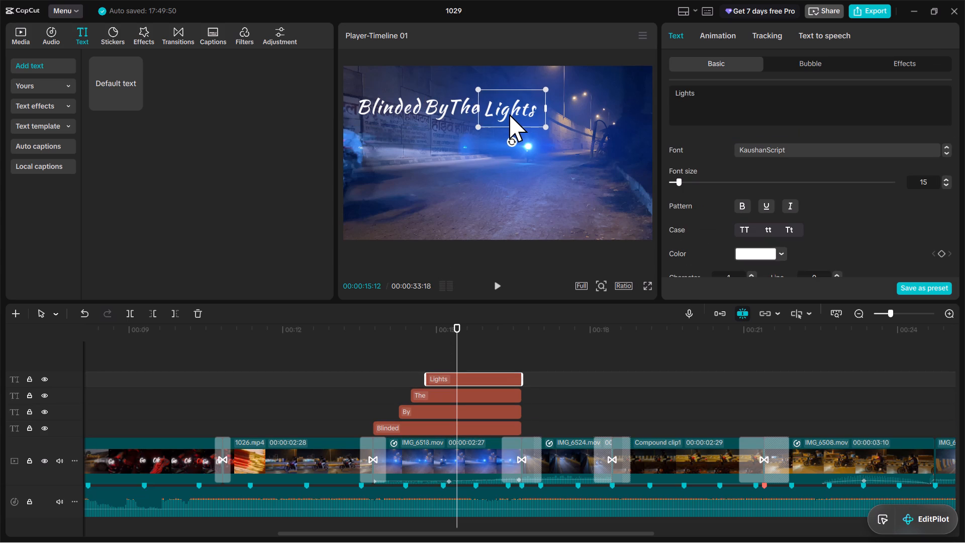
{"action": "left_click_drag", "start_coordinate": [509, 114], "coordinate": [517, 113]}
Move the The text along the lyric line, leaving word gaps between By and Lights.
{"action": "left_click", "coordinate": [464, 111]}
{"action": "left_click_drag", "start_coordinate": [464, 111], "coordinate": [475, 111]}
{"action": "left_click", "coordinate": [473, 114]}
{"action": "left_click", "coordinate": [469, 118]}
{"action": "left_click", "coordinate": [511, 113]}
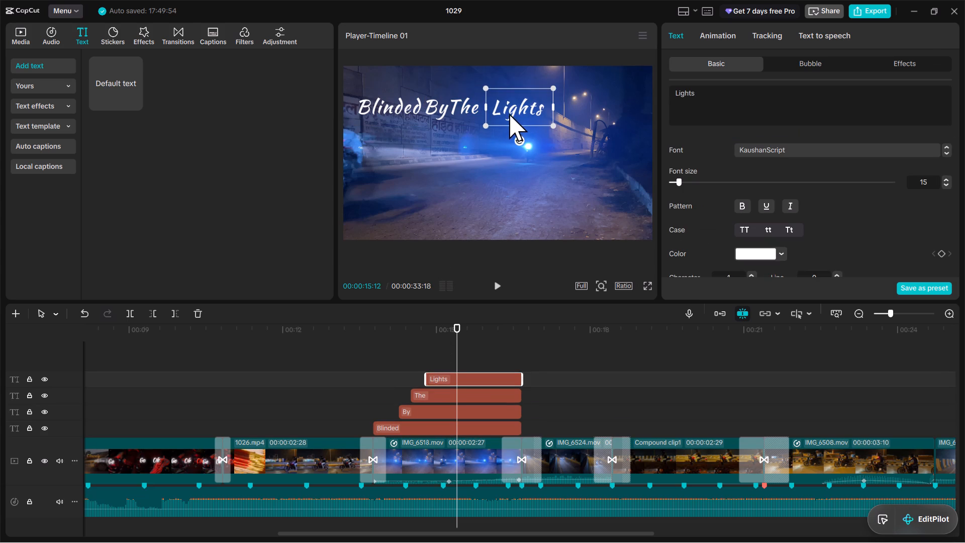
{"action": "left_click", "coordinate": [476, 113]}
{"action": "left_click", "coordinate": [468, 108]}
{"action": "left_click_drag", "start_coordinate": [463, 116], "coordinate": [477, 117]}
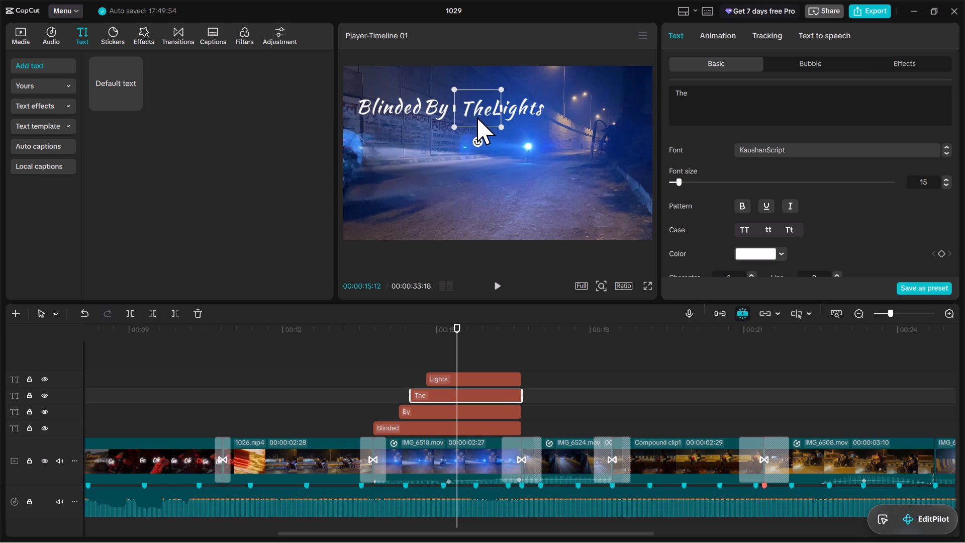
{"action": "left_click_drag", "start_coordinate": [477, 117], "coordinate": [472, 117]}
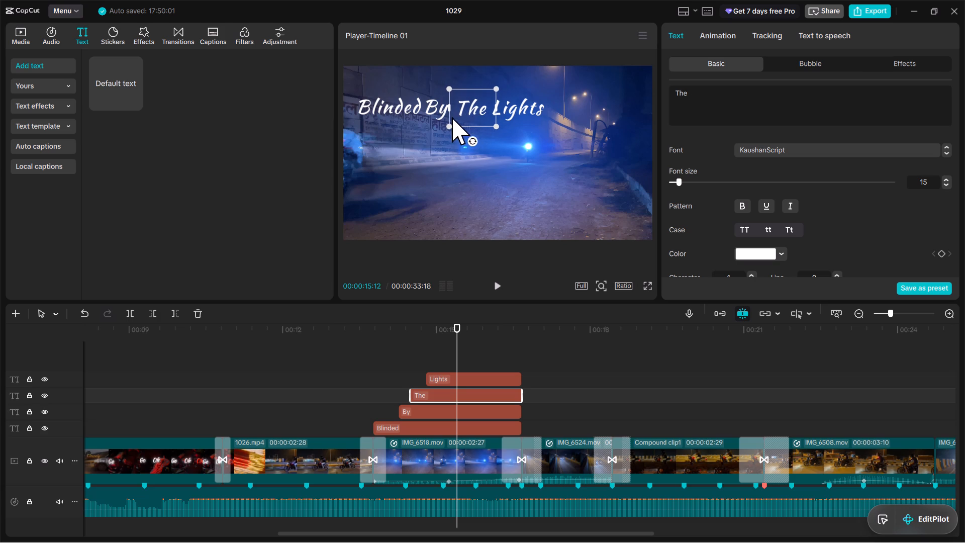
Move the By text slightly away from Blinded, to about X -746, to leave a word gap.
{"action": "double_click", "coordinate": [433, 115]}
{"action": "left_click", "coordinate": [437, 114]}
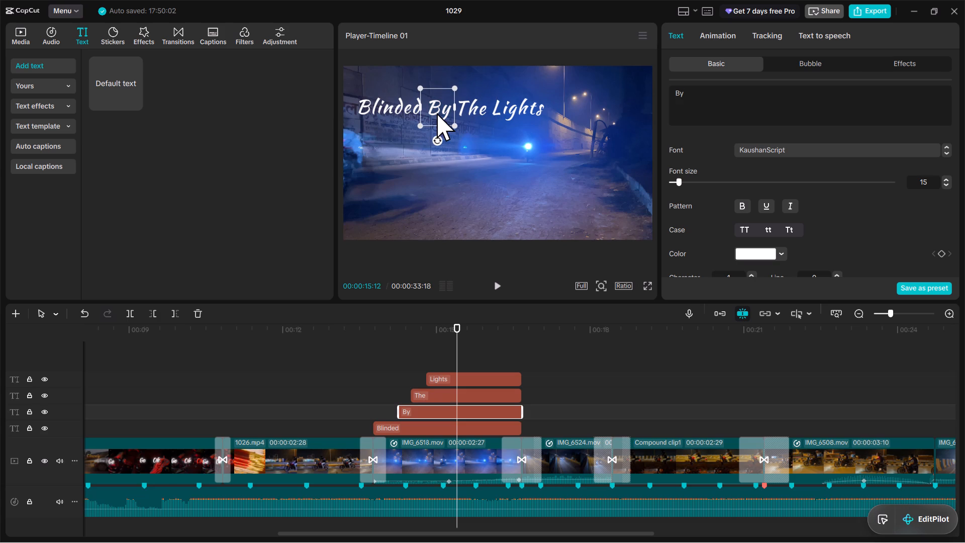
Set the vertical position (Y) of the By text to 576.
{"action": "scroll", "coordinate": [791, 206], "scroll_direction": "down", "scroll_amount": 3}
{"action": "scroll", "coordinate": [791, 207], "scroll_direction": "up", "scroll_amount": 2}
{"action": "scroll", "coordinate": [794, 207], "scroll_direction": "down", "scroll_amount": 5}
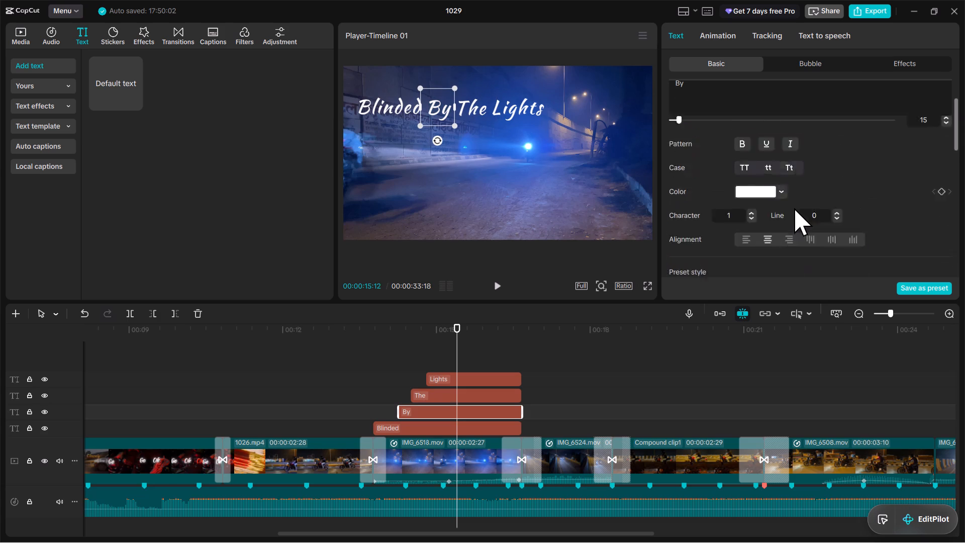
{"action": "scroll", "coordinate": [796, 207], "scroll_direction": "down", "scroll_amount": 2}
{"action": "left_click", "coordinate": [834, 127]}
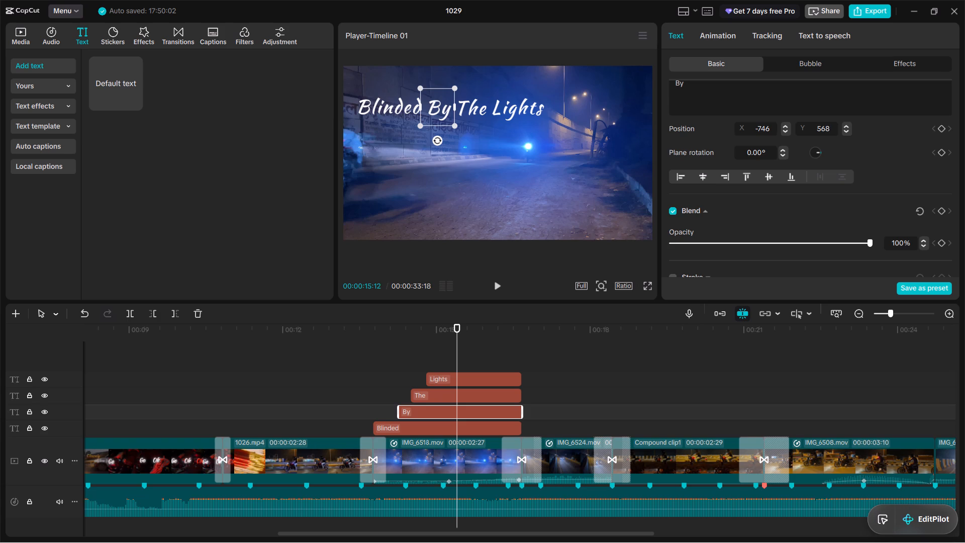
{"action": "key", "text": "BackSpace"}
{"action": "key", "text": "BackSpace"}
{"action": "type", "text": "76"}
{"action": "key", "text": "Return"}
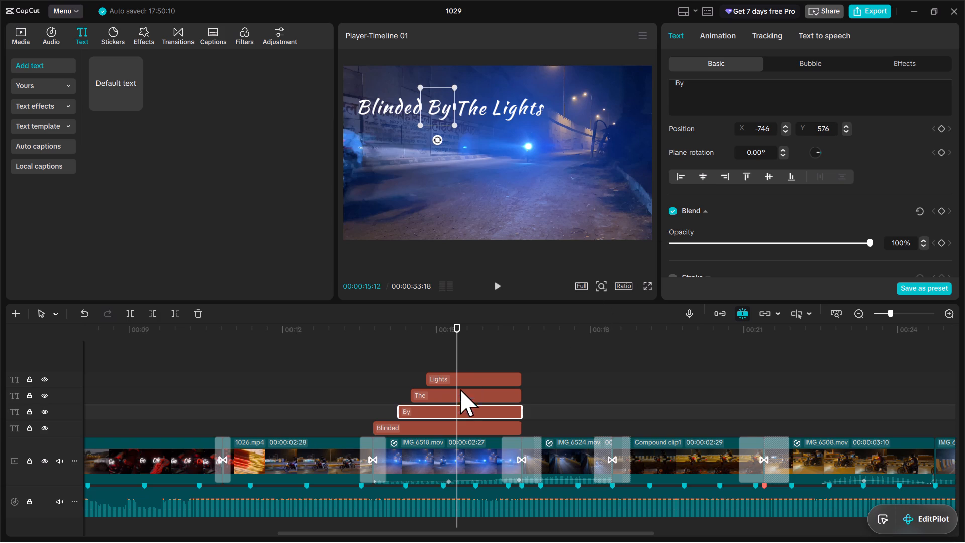
Set the vertical position (Y) of the The text to 576, matching By.
{"action": "left_click", "coordinate": [461, 398]}
{"action": "left_click", "coordinate": [824, 129]}
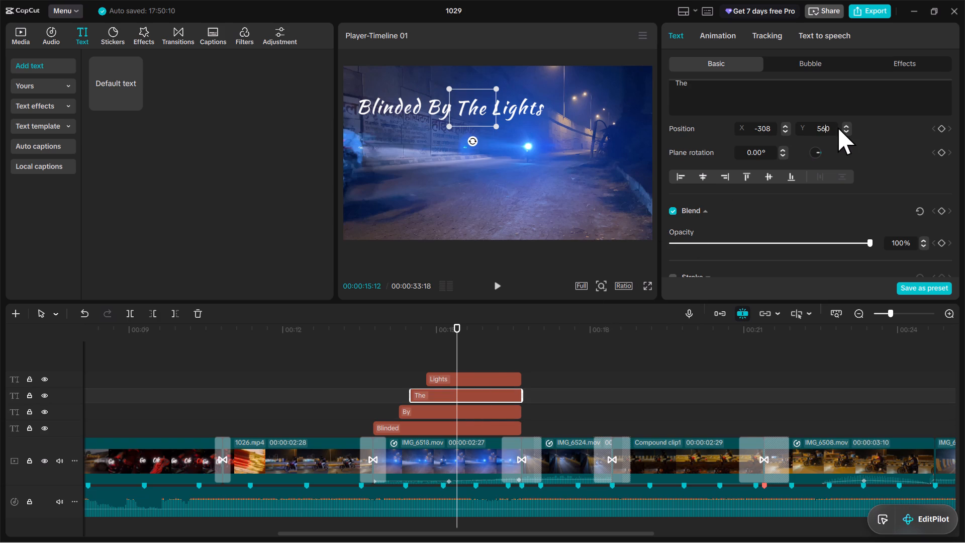
{"action": "left_click", "coordinate": [838, 127]}
{"action": "left_click", "coordinate": [833, 129]}
{"action": "key", "text": "BackSpace"}
{"action": "key", "text": "BackSpace"}
{"action": "type", "text": "76"}
{"action": "key", "text": "Return"}
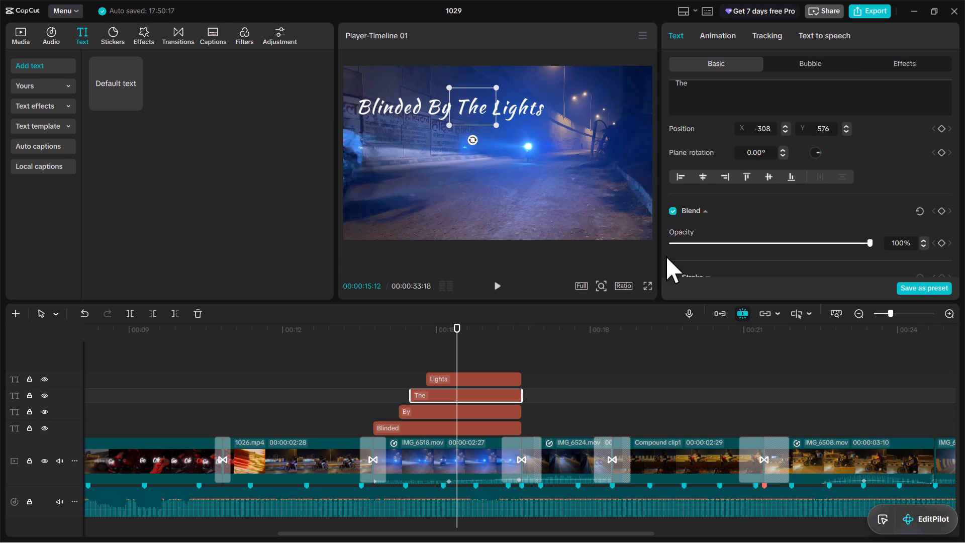
Set the vertical position (Y) of the Lights text to 575.
{"action": "left_click", "coordinate": [450, 376]}
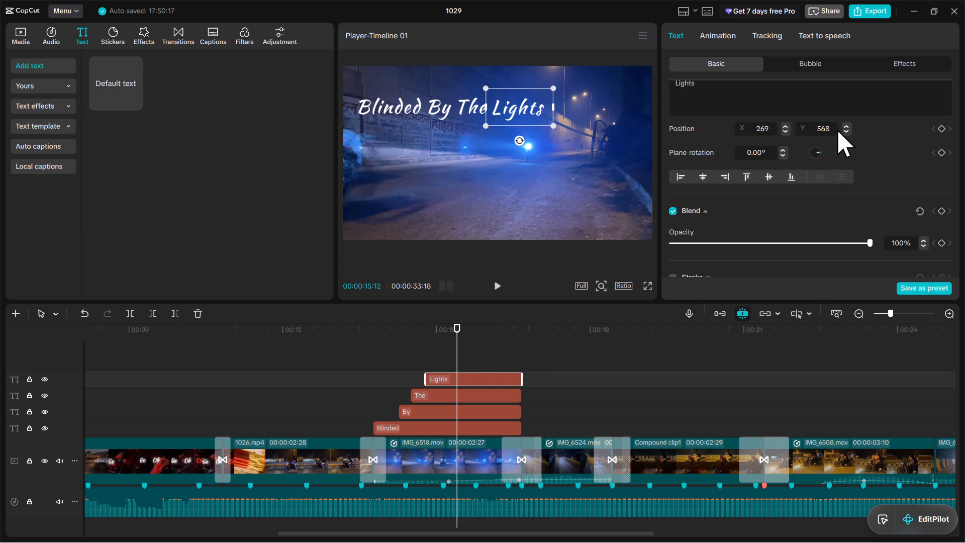
{"action": "left_click", "coordinate": [832, 127]}
{"action": "key", "text": "BackSpace"}
{"action": "key", "text": "BackSpace"}
{"action": "type", "text": "75"}
{"action": "key", "text": "Return"}
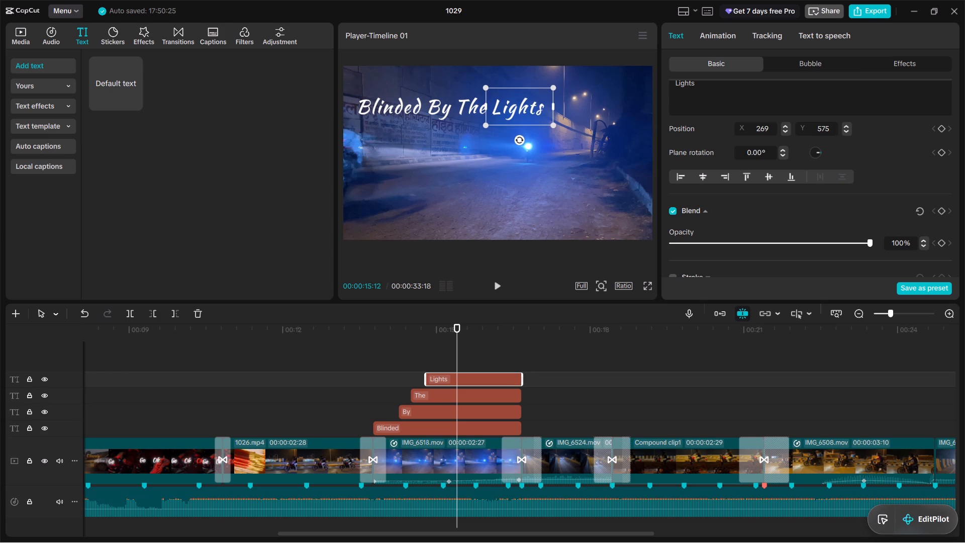
Combine the Blinded, By, The and Lights text clips into one compound clip.
{"action": "left_click", "coordinate": [417, 364]}
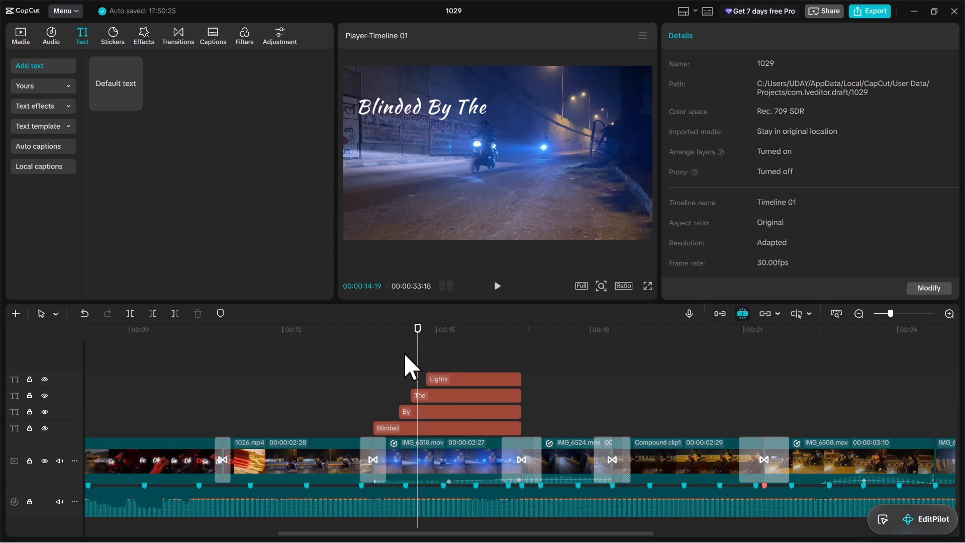
{"action": "left_click_drag", "start_coordinate": [387, 369], "coordinate": [421, 418]}
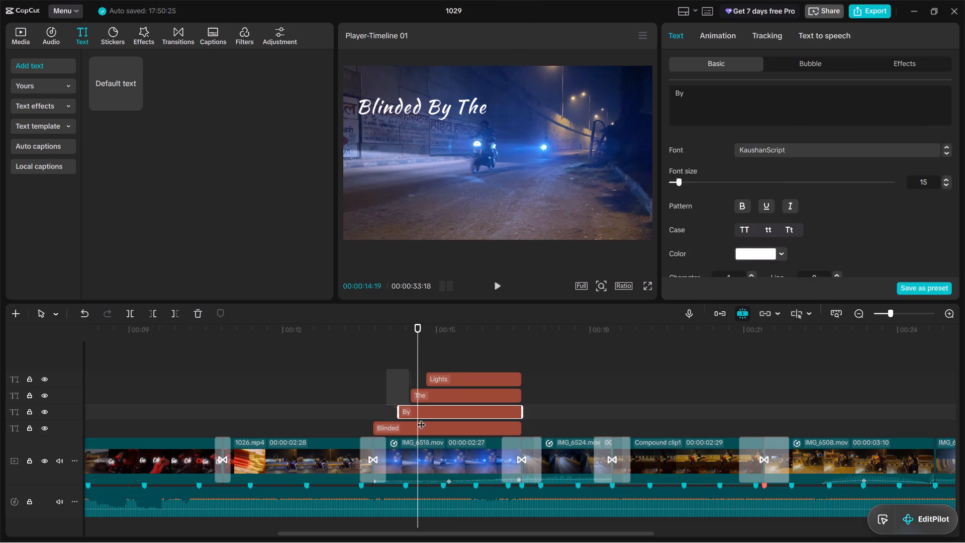
{"action": "left_click_drag", "start_coordinate": [421, 418], "coordinate": [442, 423]}
{"action": "right_click", "coordinate": [442, 423]}
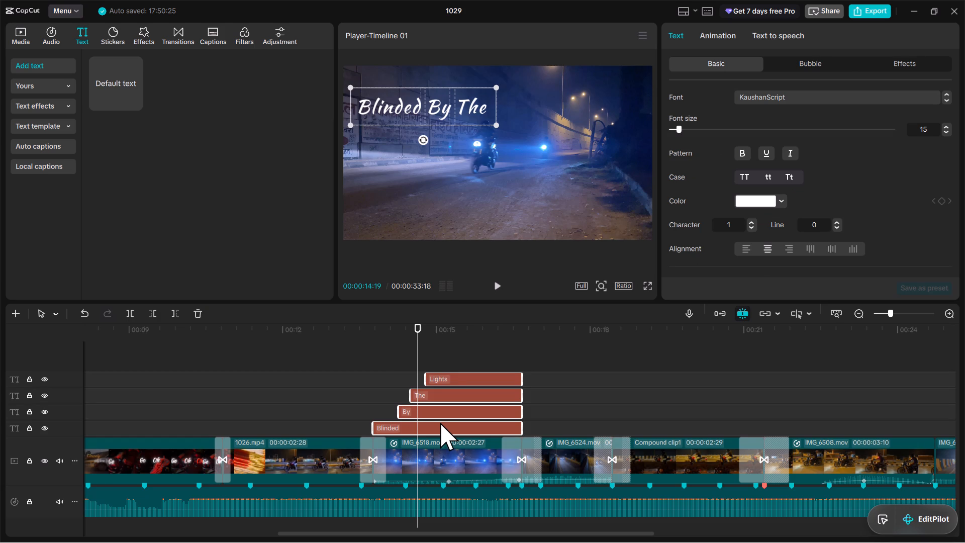
{"action": "left_click", "coordinate": [491, 398]}
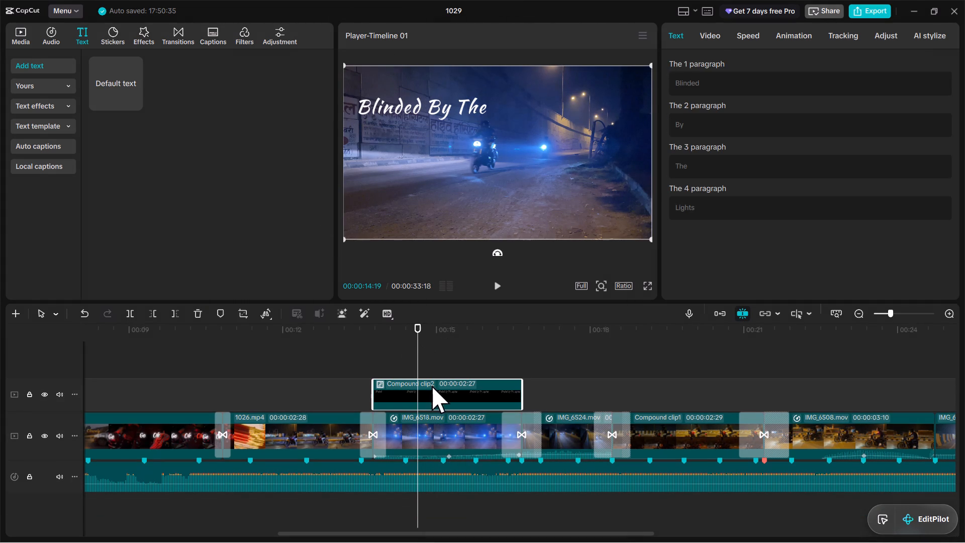
Open the lyric compound clip to edit its contents.
{"action": "double_click", "coordinate": [411, 384]}
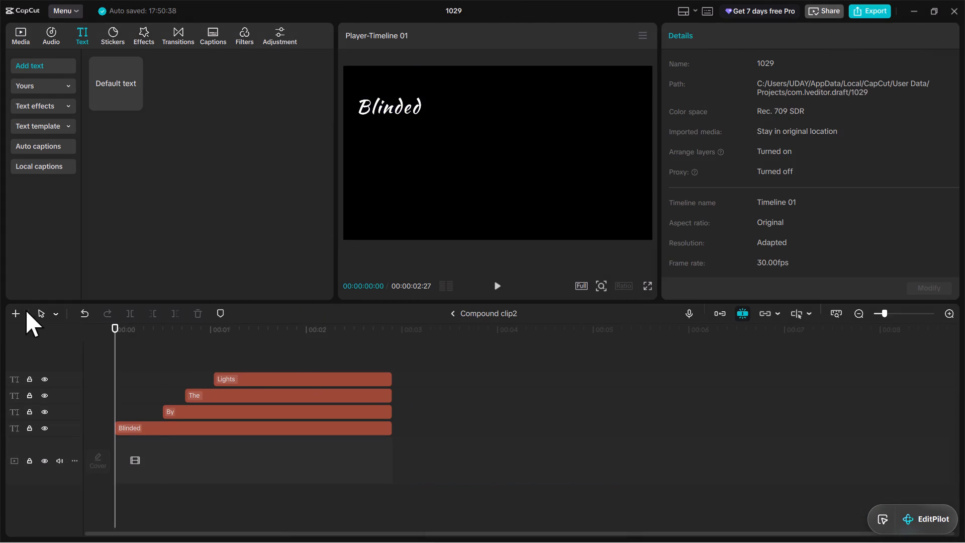
Look through the favourite video effects for one that suits the lyric text.
{"action": "left_click", "coordinate": [148, 39]}
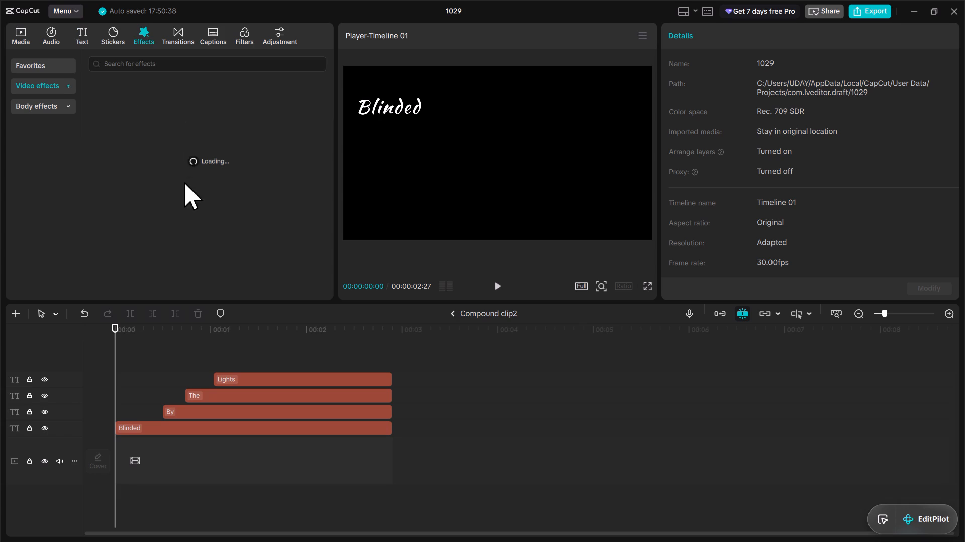
{"action": "left_click", "coordinate": [72, 69]}
{"action": "scroll", "coordinate": [202, 201], "scroll_direction": "down", "scroll_amount": 2}
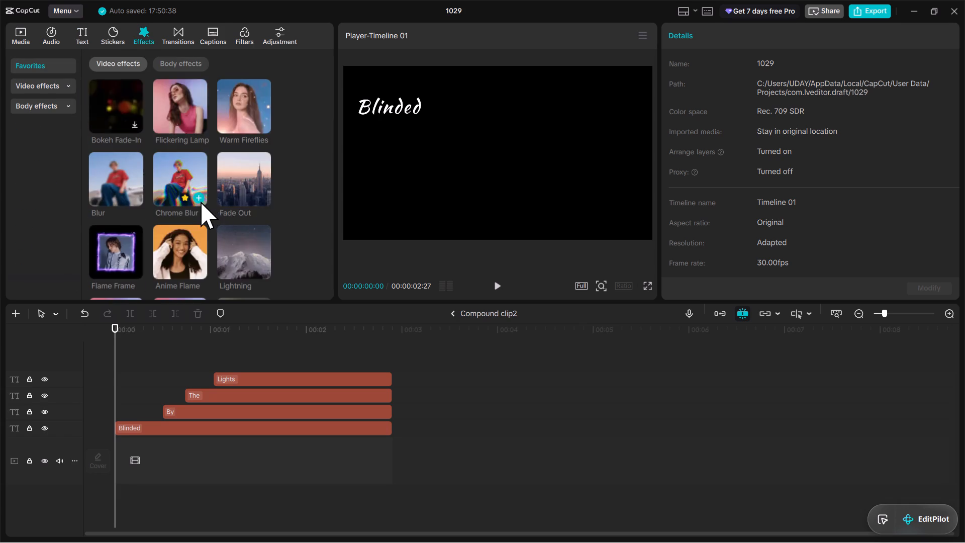
{"action": "scroll", "coordinate": [201, 202], "scroll_direction": "down", "scroll_amount": 4}
{"action": "scroll", "coordinate": [155, 180], "scroll_direction": "up", "scroll_amount": 2}
{"action": "scroll", "coordinate": [235, 160], "scroll_direction": "up", "scroll_amount": 2}
{"action": "scroll", "coordinate": [225, 190], "scroll_direction": "down", "scroll_amount": 11}
{"action": "scroll", "coordinate": [184, 207], "scroll_direction": "up", "scroll_amount": 7}
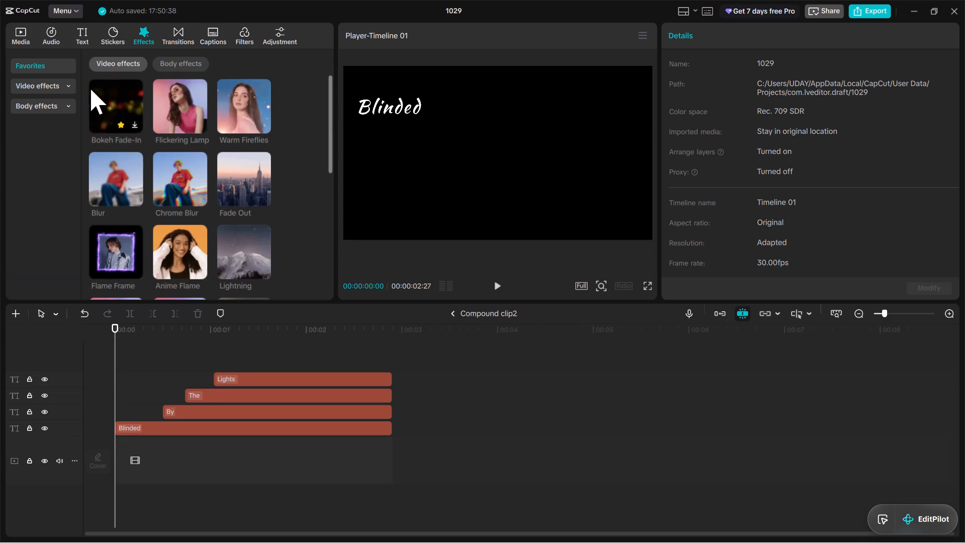
Search the video effects for "player 3", using the recent search.
{"action": "left_click", "coordinate": [70, 85]}
{"action": "left_click", "coordinate": [178, 62]}
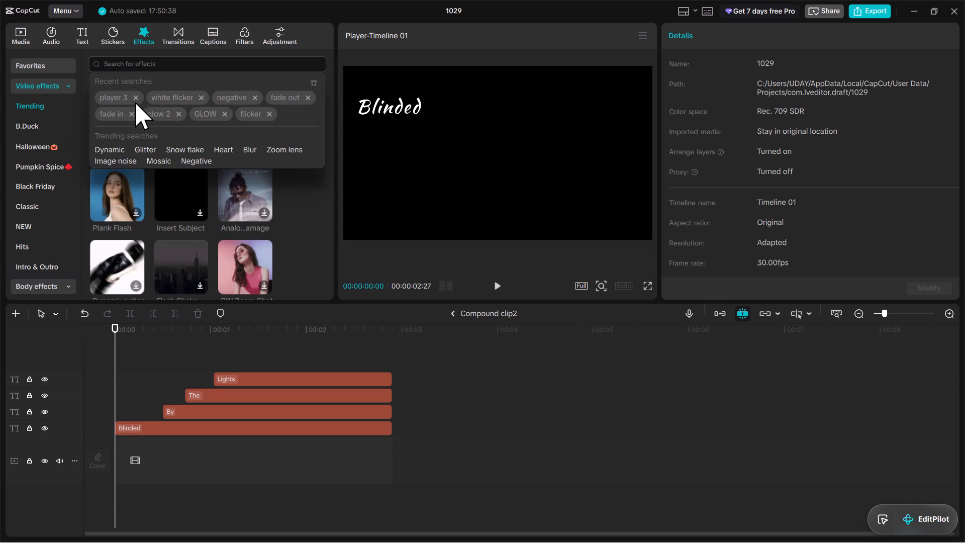
{"action": "left_click", "coordinate": [128, 98]}
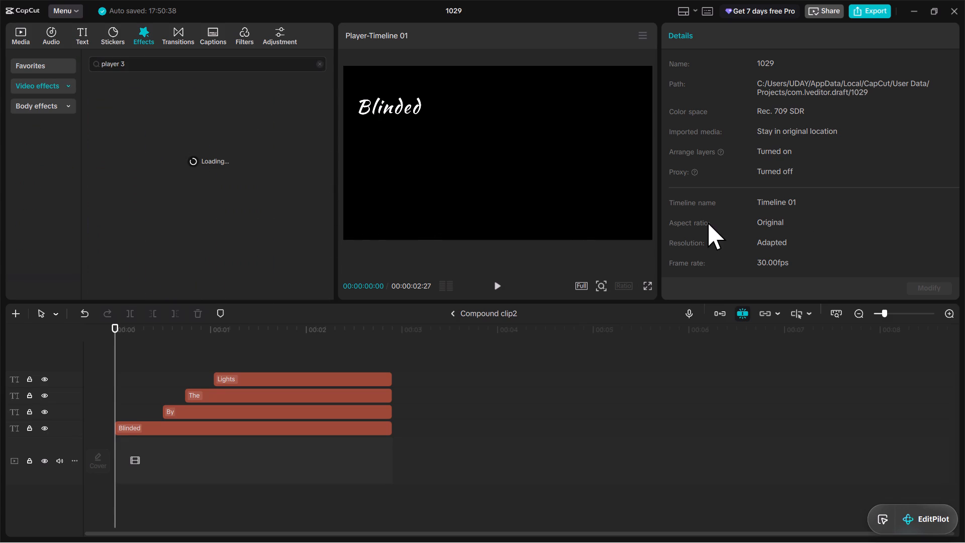
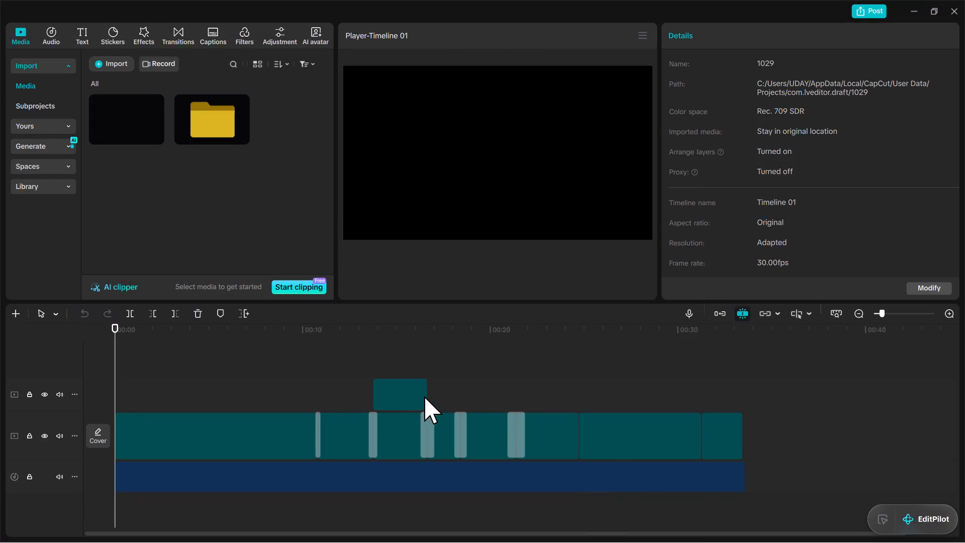
With the lyric compound clip selected over IMG_6518.mov, search the video effects for "player 3", reusing the recent search.
{"action": "left_click", "coordinate": [386, 357]}
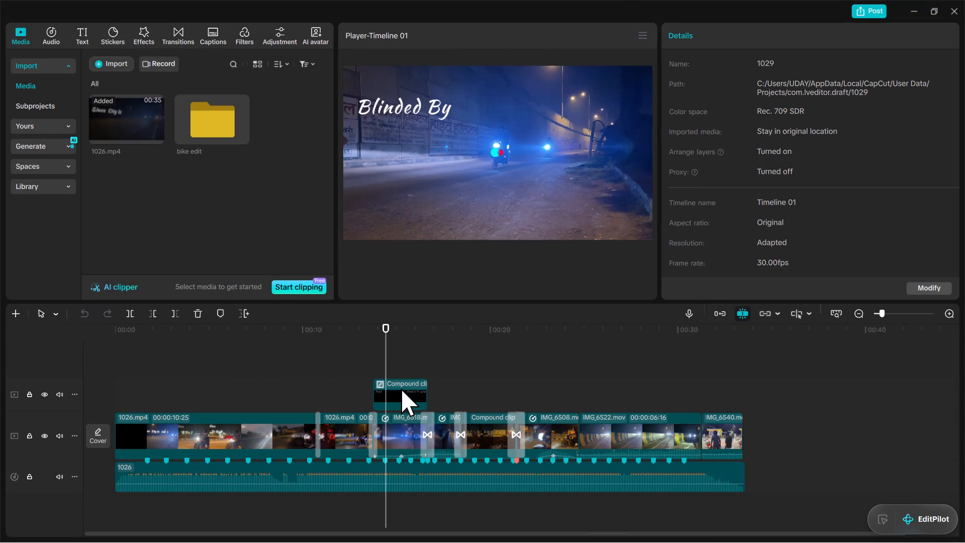
{"action": "left_click", "coordinate": [401, 389]}
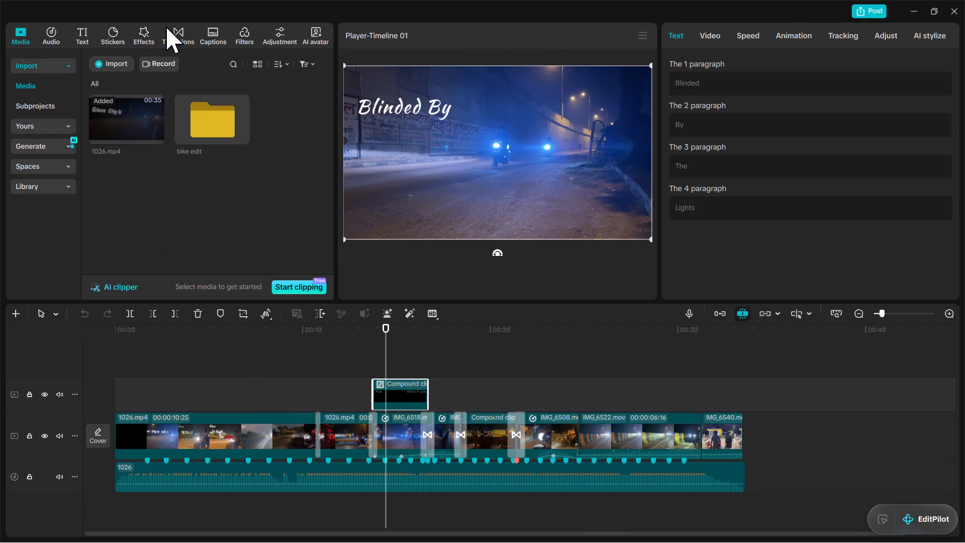
{"action": "left_click", "coordinate": [151, 37]}
{"action": "left_click", "coordinate": [65, 68]}
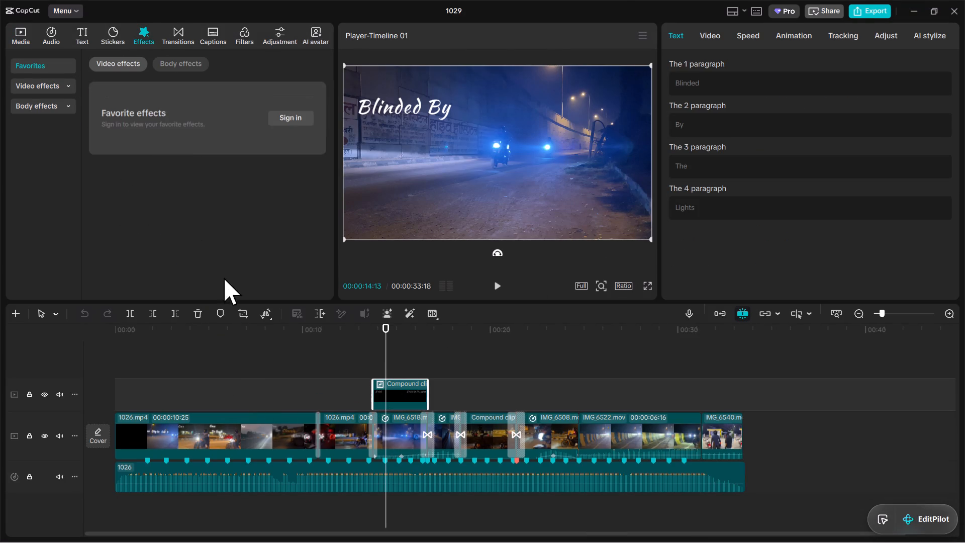
{"action": "left_click", "coordinate": [52, 88]}
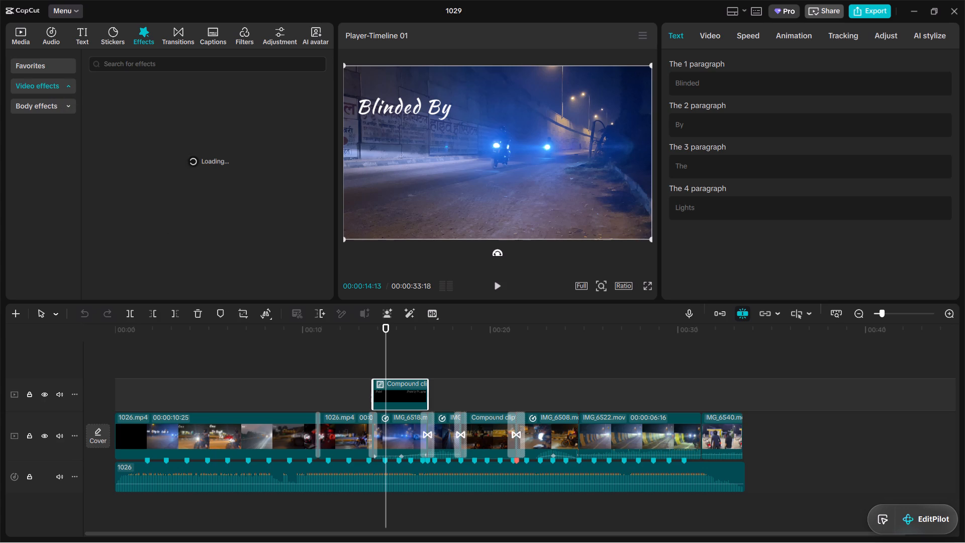
{"action": "left_click", "coordinate": [150, 64]}
{"action": "left_click", "coordinate": [121, 92]}
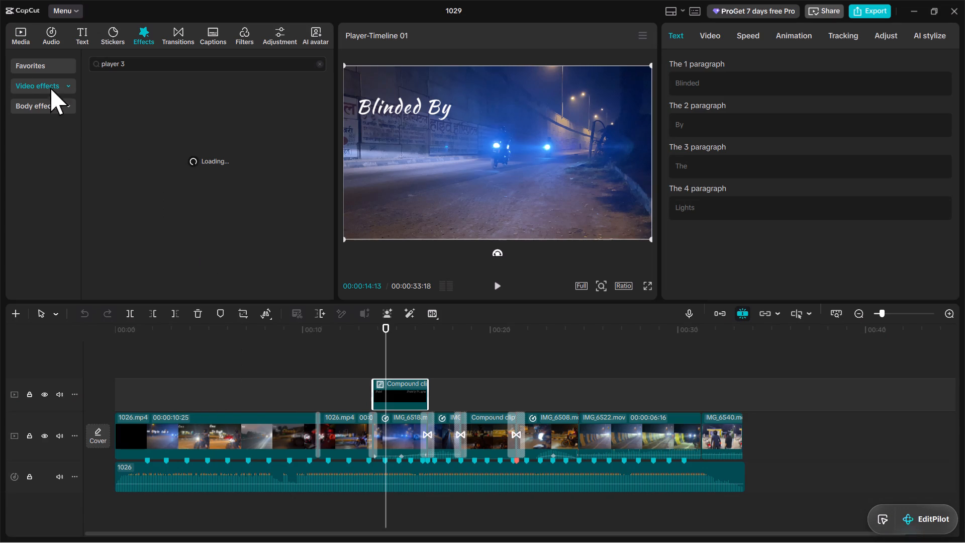
Open the lyric compound clip to edit its contents.
{"action": "double_click", "coordinate": [407, 388]}
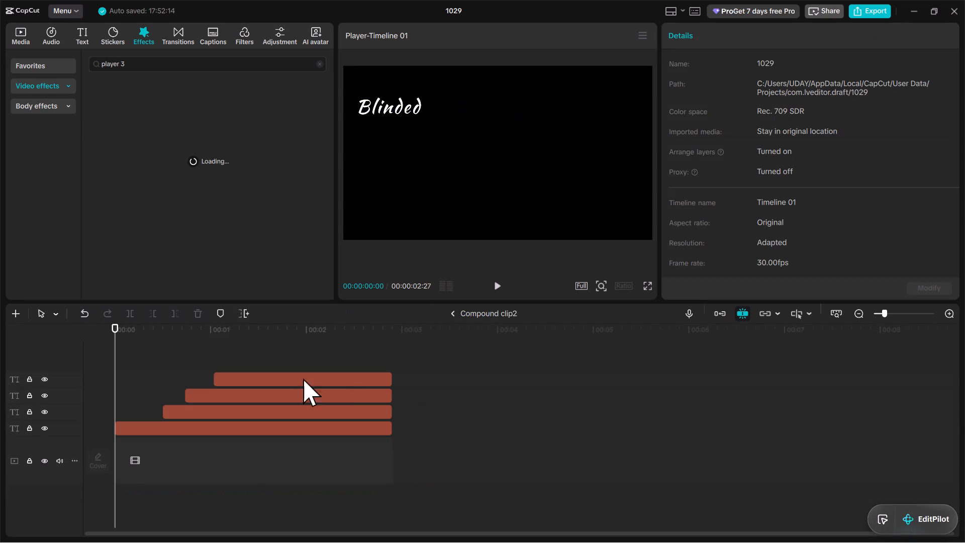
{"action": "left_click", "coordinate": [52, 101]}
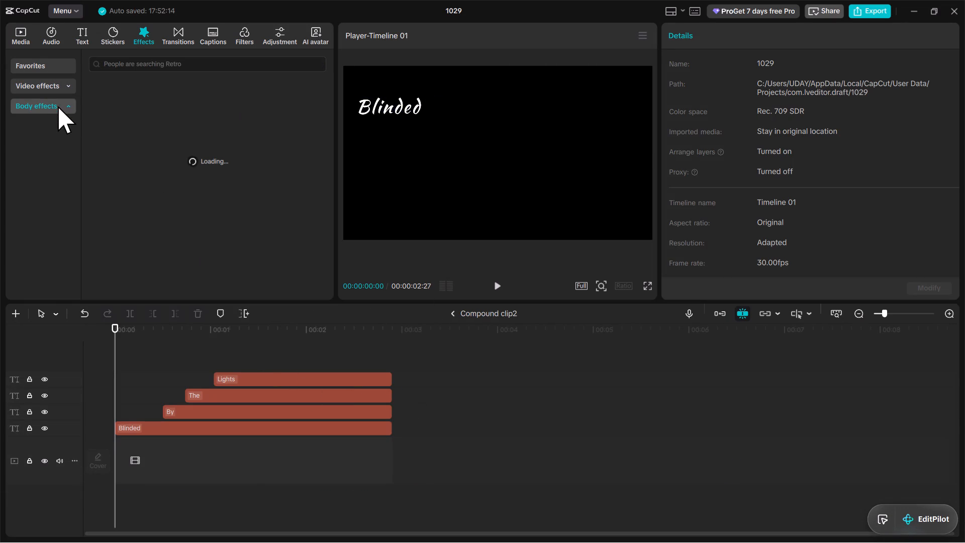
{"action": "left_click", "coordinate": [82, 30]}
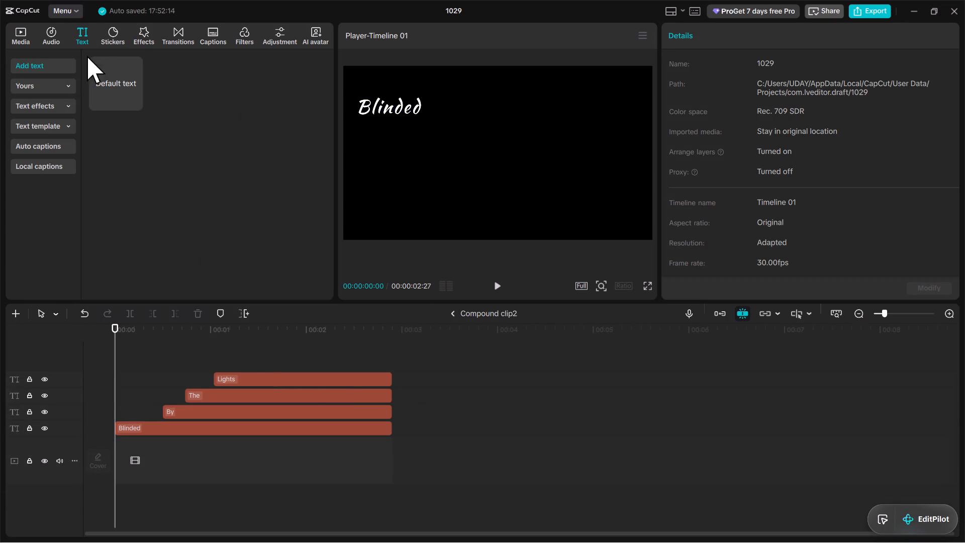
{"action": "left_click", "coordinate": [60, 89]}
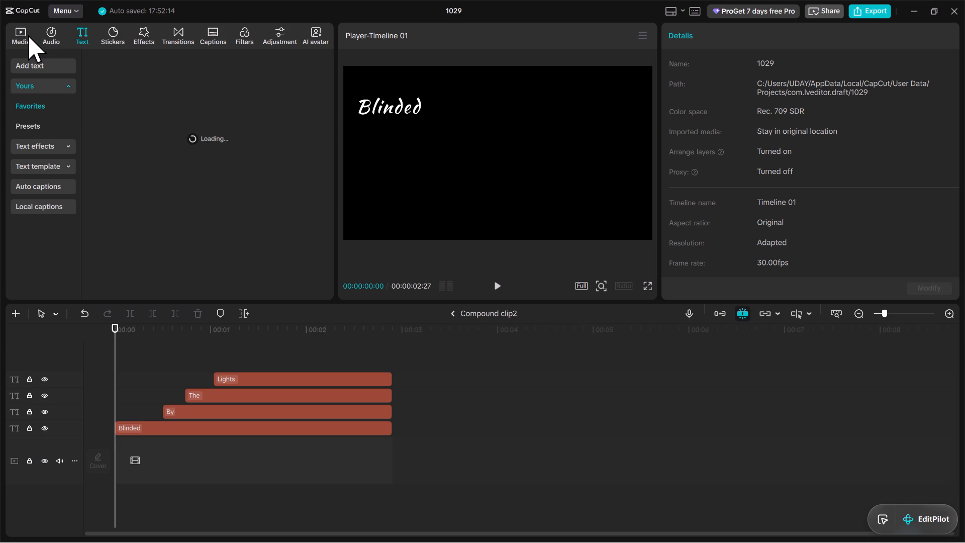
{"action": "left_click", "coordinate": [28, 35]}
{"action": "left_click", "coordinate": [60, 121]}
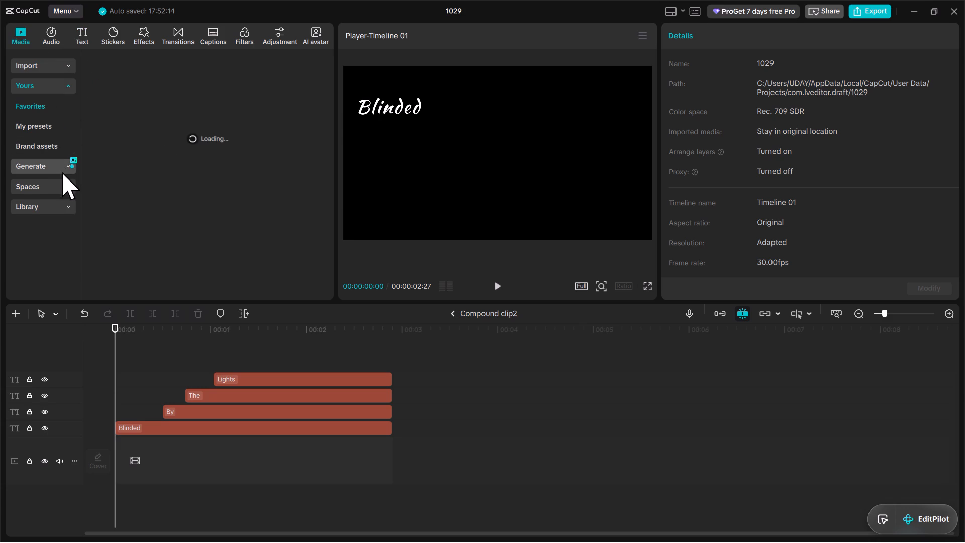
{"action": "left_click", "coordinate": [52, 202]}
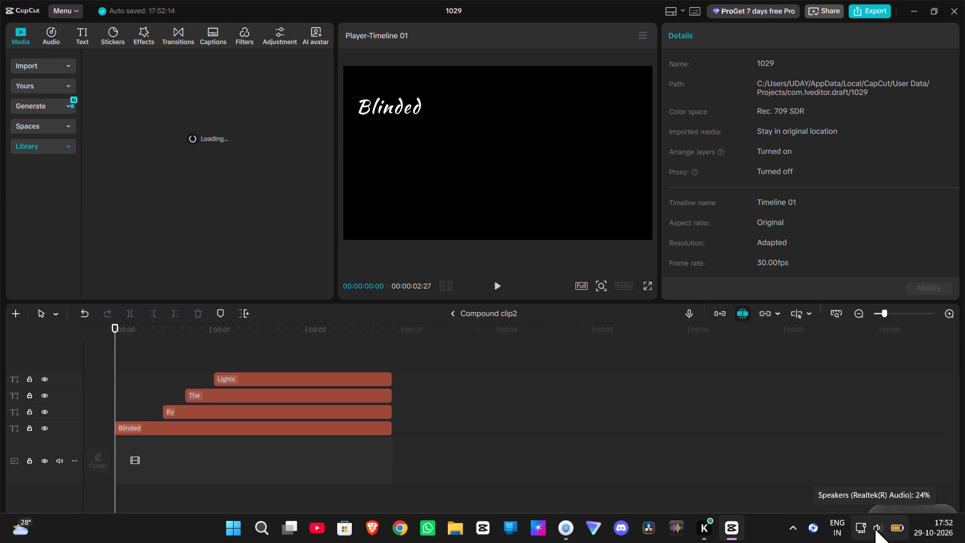
Check the computer's Wi-Fi connection in the system quick settings.
{"action": "left_click", "coordinate": [863, 527]}
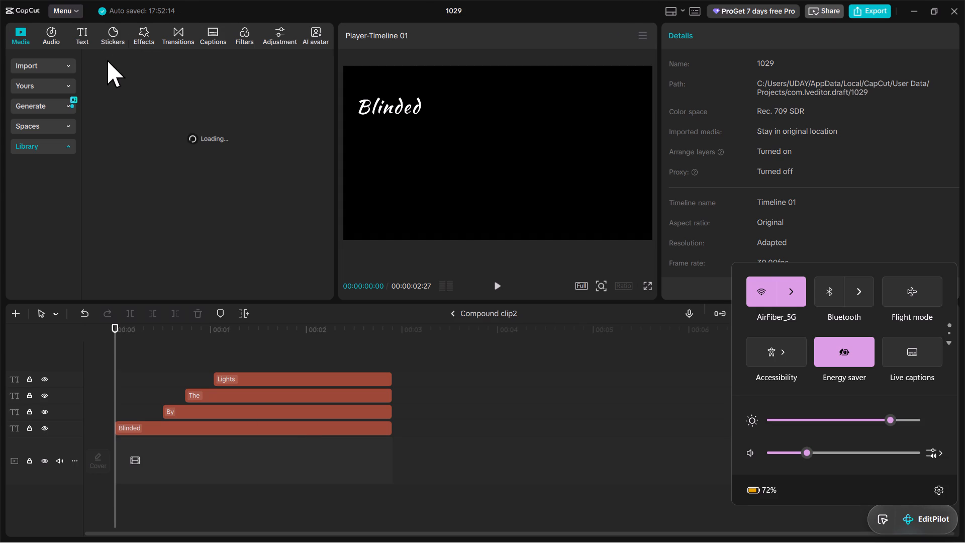
Look through the favourite effects and the body effects for one that suits the lyric text.
{"action": "left_click", "coordinate": [140, 36]}
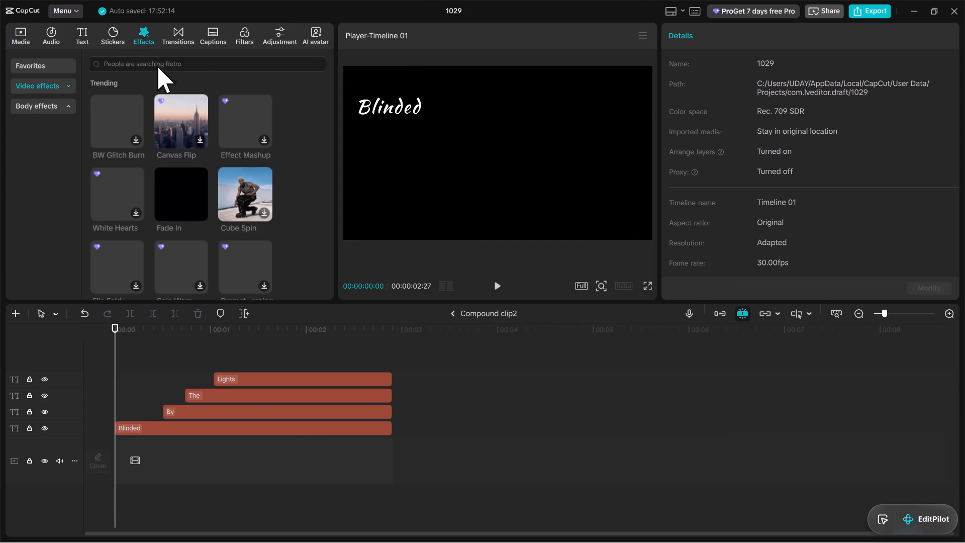
{"action": "left_click", "coordinate": [61, 65]}
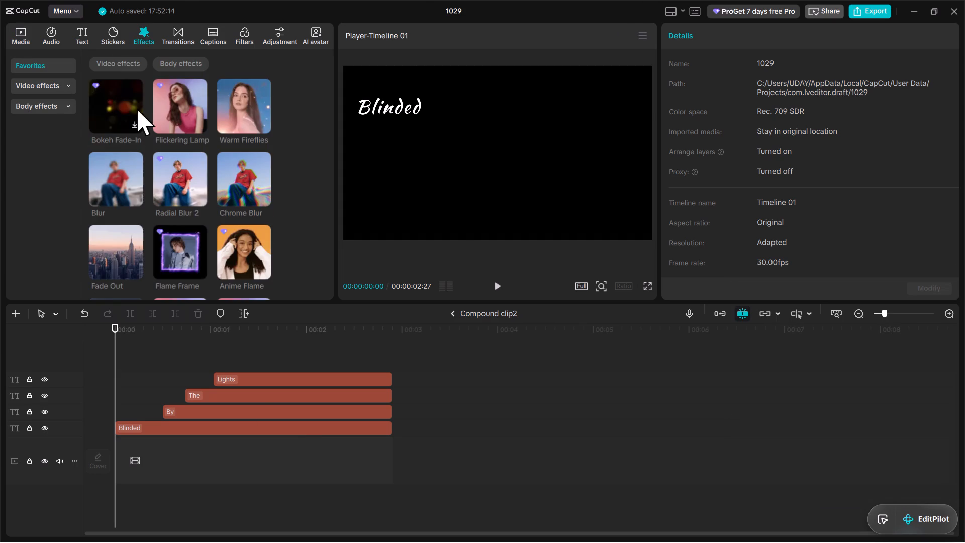
{"action": "scroll", "coordinate": [187, 230], "scroll_direction": "down", "scroll_amount": 9}
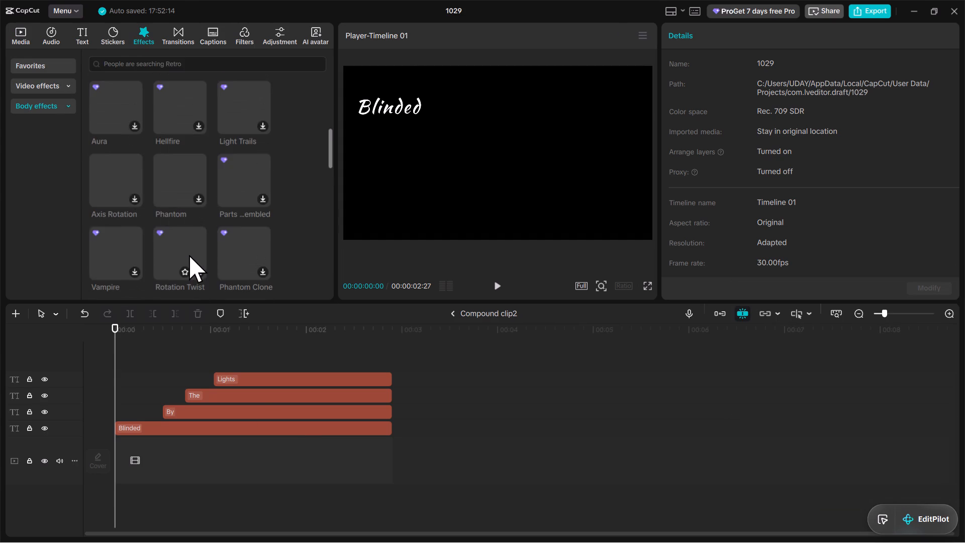
{"action": "scroll", "coordinate": [189, 255], "scroll_direction": "up", "scroll_amount": 5}
{"action": "left_click", "coordinate": [75, 66]}
{"action": "left_click", "coordinate": [44, 59]}
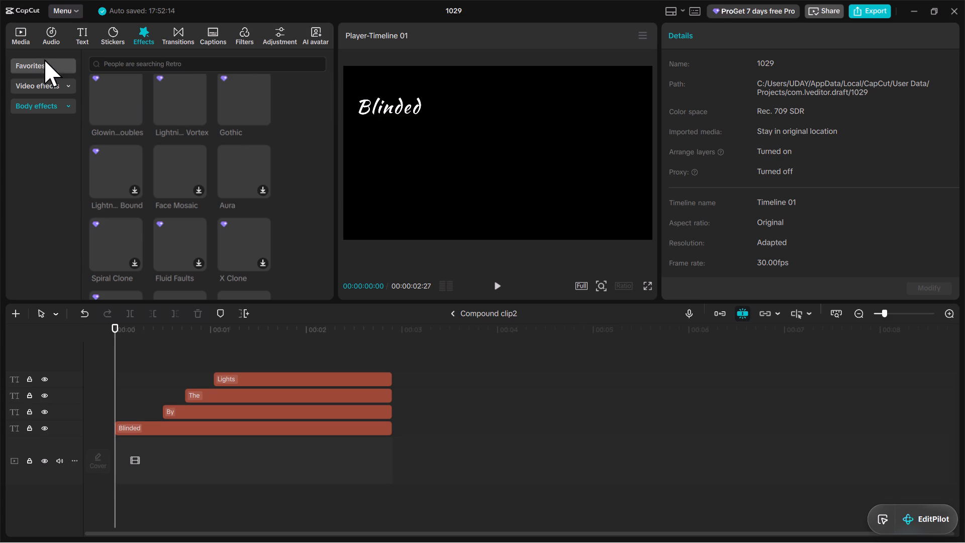
{"action": "scroll", "coordinate": [159, 169], "scroll_direction": "down", "scroll_amount": 4}
{"action": "scroll", "coordinate": [196, 232], "scroll_direction": "down", "scroll_amount": 9}
{"action": "scroll", "coordinate": [202, 224], "scroll_direction": "up", "scroll_amount": 3}
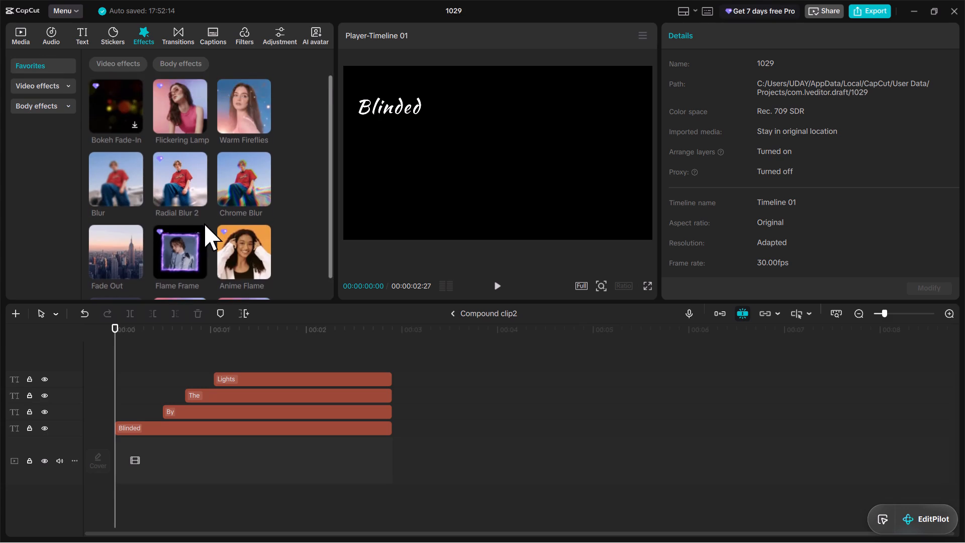
{"action": "scroll", "coordinate": [204, 223], "scroll_direction": "up", "scroll_amount": 2}
{"action": "scroll", "coordinate": [204, 223], "scroll_direction": "down", "scroll_amount": 5}
{"action": "scroll", "coordinate": [204, 225], "scroll_direction": "up", "scroll_amount": 5}
{"action": "scroll", "coordinate": [201, 227], "scroll_direction": "down", "scroll_amount": 5}
{"action": "scroll", "coordinate": [156, 206], "scroll_direction": "up", "scroll_amount": 2}
Search the video effects for "player 3", reusing the recent search.
{"action": "left_click", "coordinate": [70, 89]}
{"action": "left_click", "coordinate": [183, 70]}
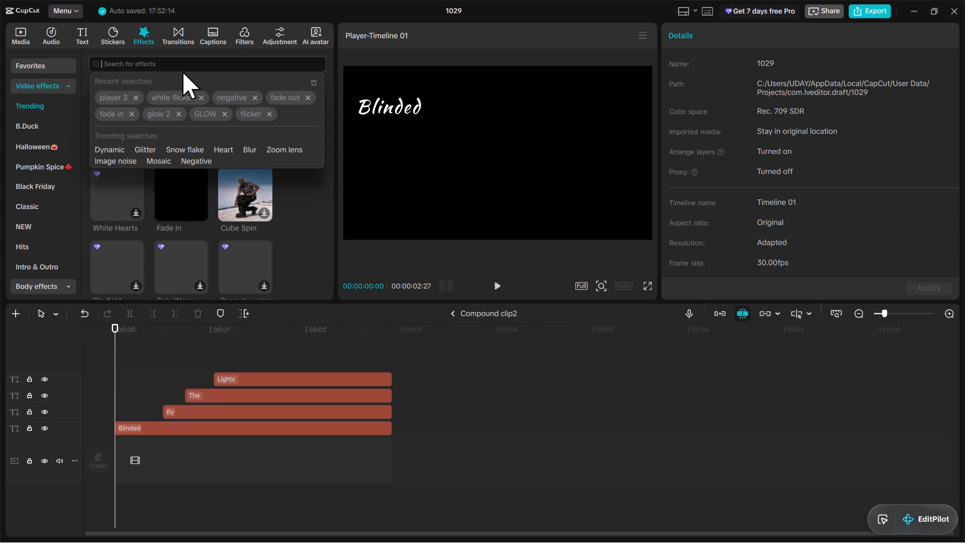
{"action": "left_click", "coordinate": [118, 91]}
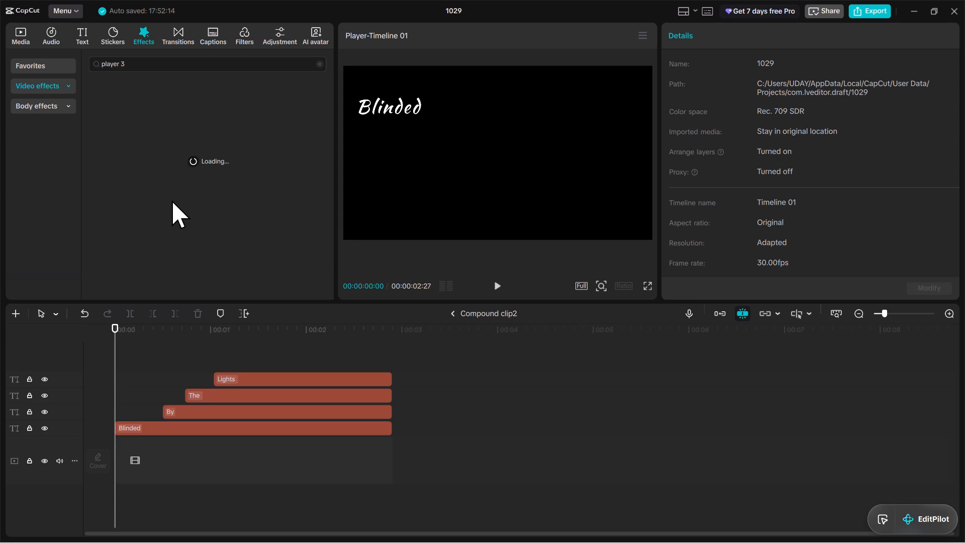
Play the lyric compound clip from its start to preview the staggered words.
{"action": "key", "text": "space"}
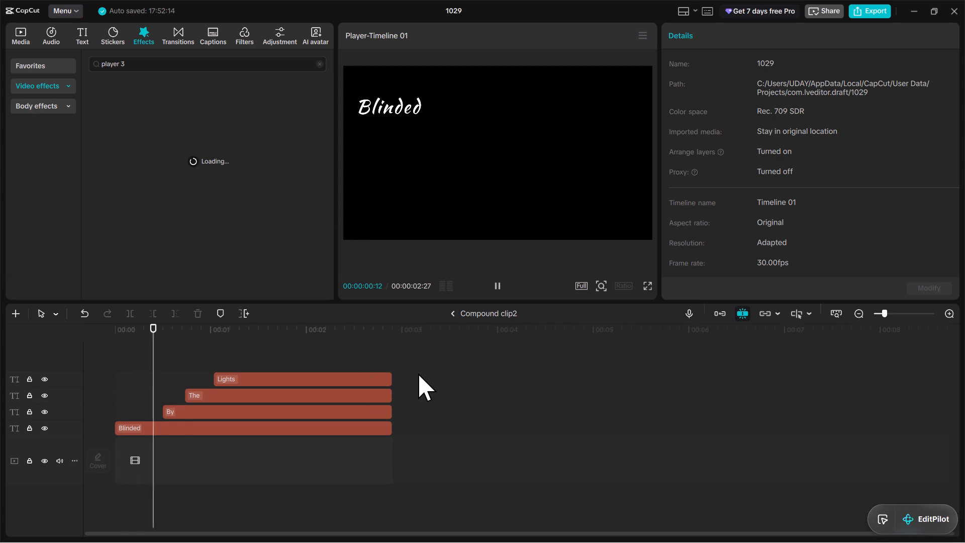
{"action": "key", "text": "space"}
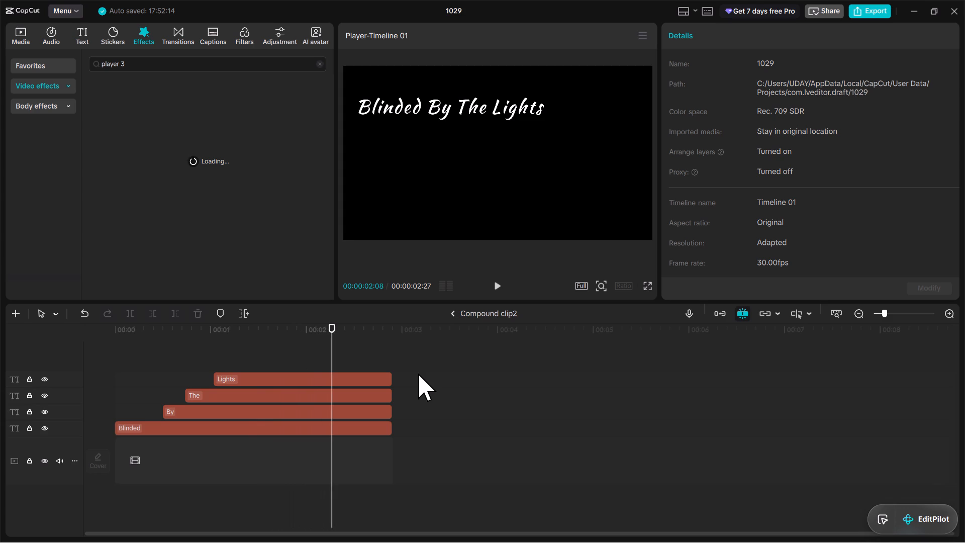
Select the Lights text clip and reload the "player 3" video effect search.
{"action": "left_click", "coordinate": [251, 382]}
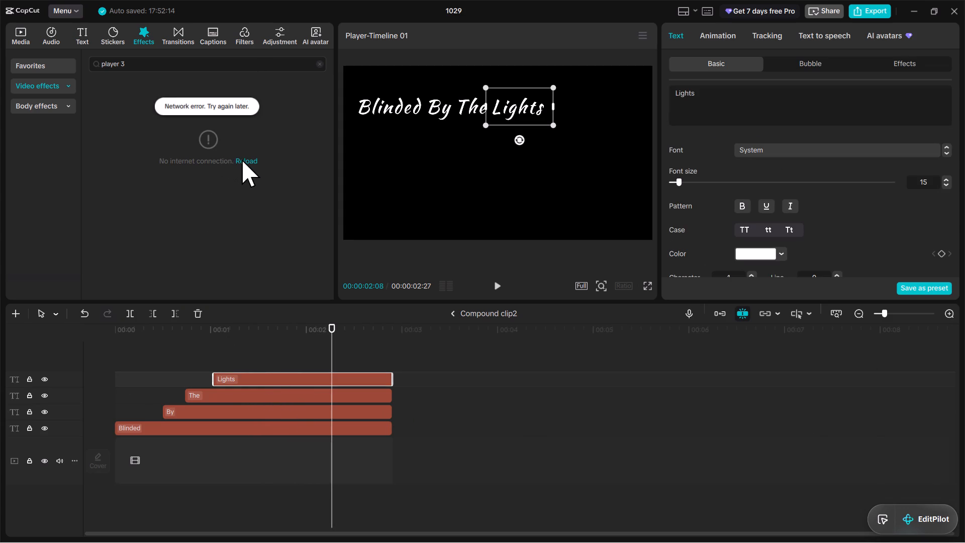
{"action": "left_click", "coordinate": [243, 162]}
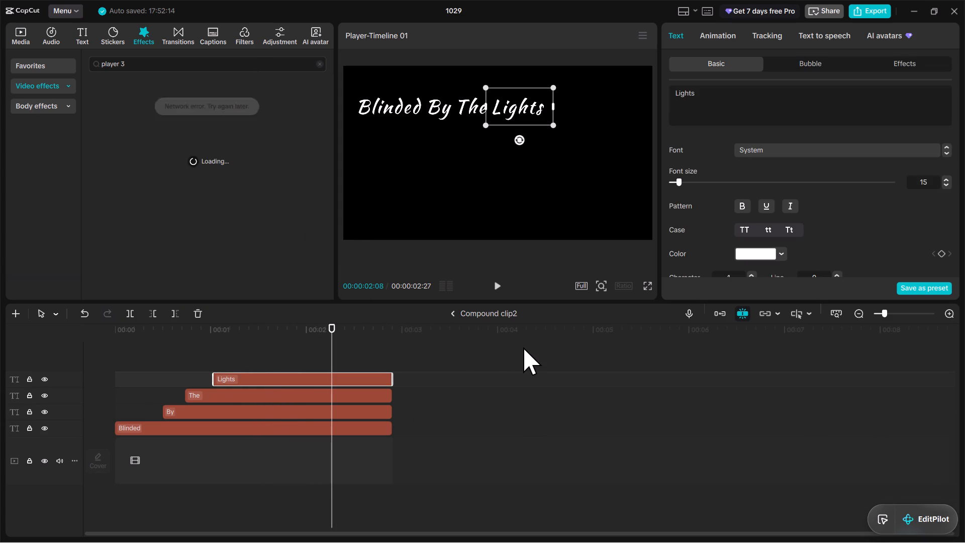
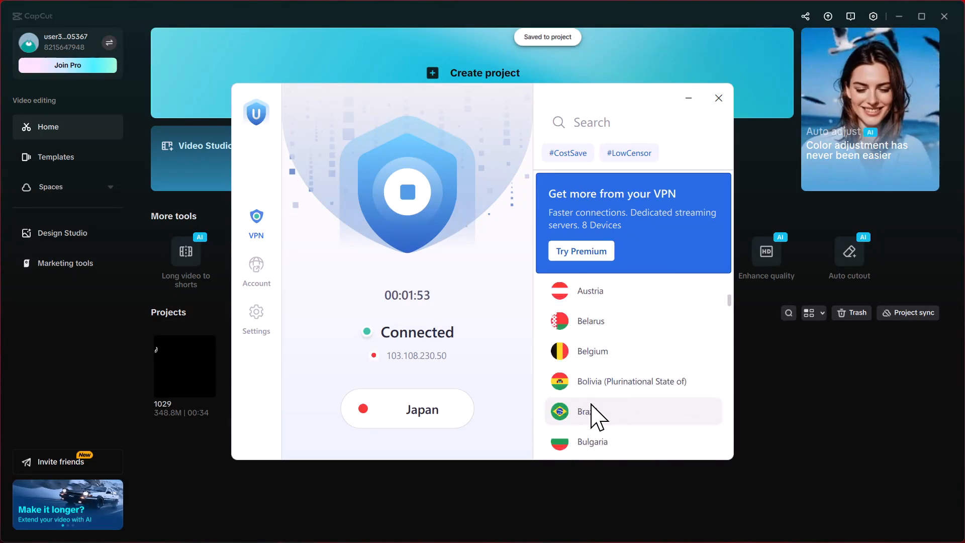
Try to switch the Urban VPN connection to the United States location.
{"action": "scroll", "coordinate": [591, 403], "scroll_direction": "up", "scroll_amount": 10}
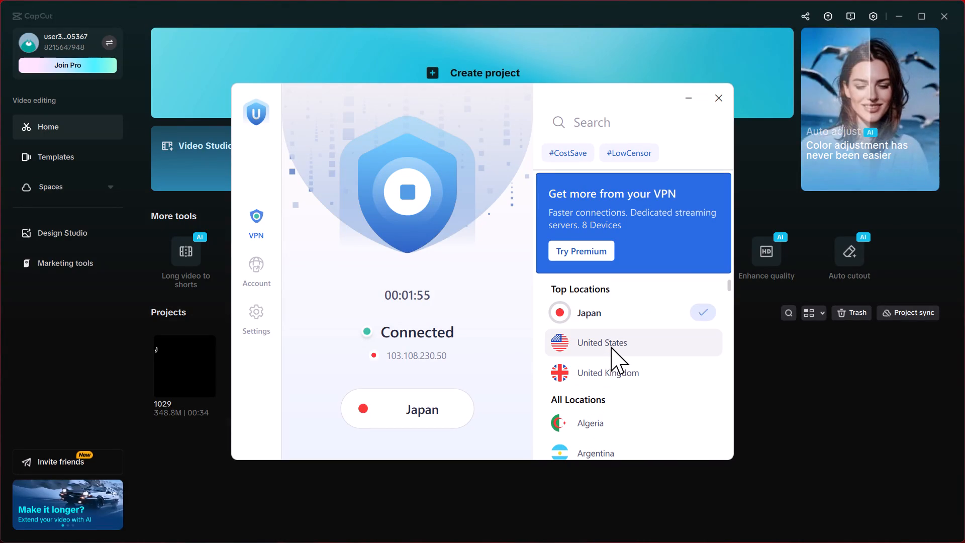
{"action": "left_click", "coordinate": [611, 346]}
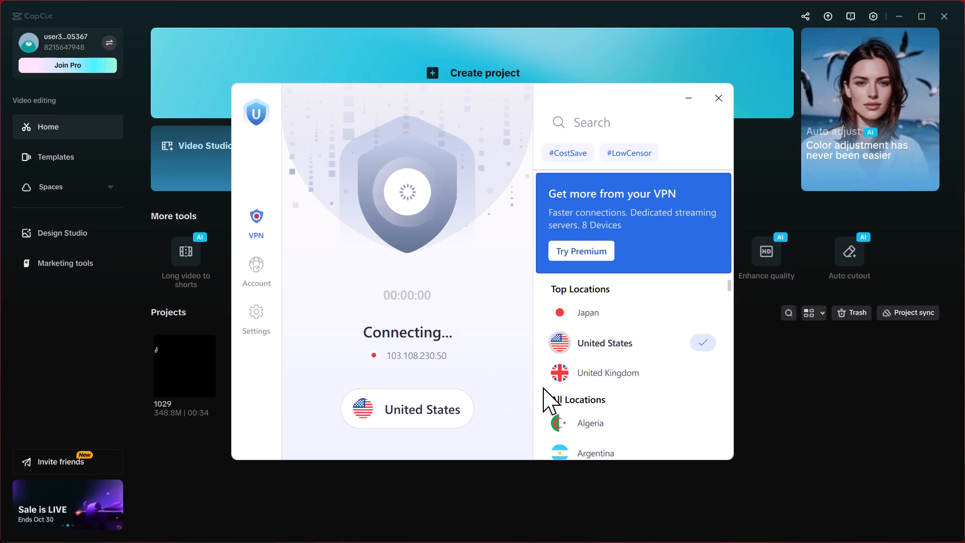
Connect Urban VPN to the United Kingdom location and minimize its window to return to the CapCut home screen.
{"action": "left_click", "coordinate": [625, 382]}
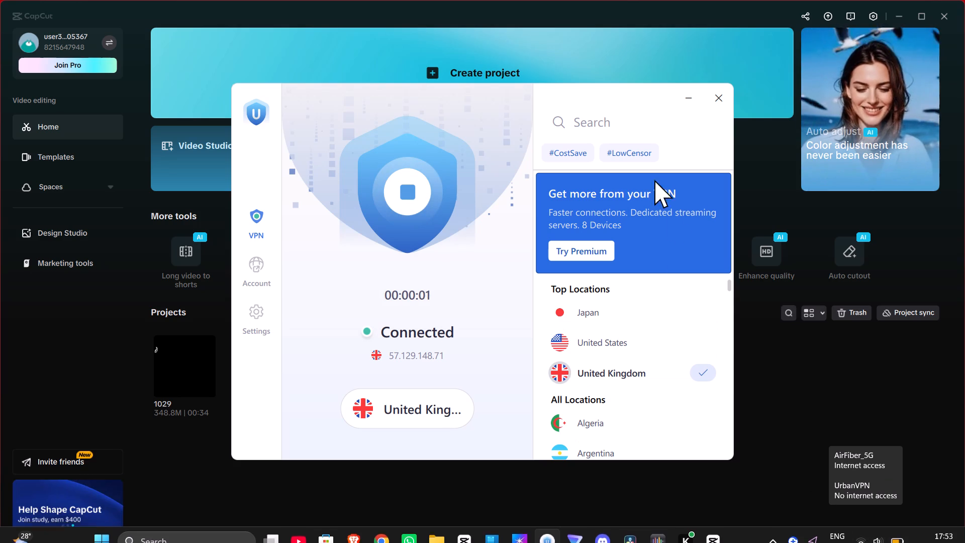
{"action": "left_click", "coordinate": [688, 109]}
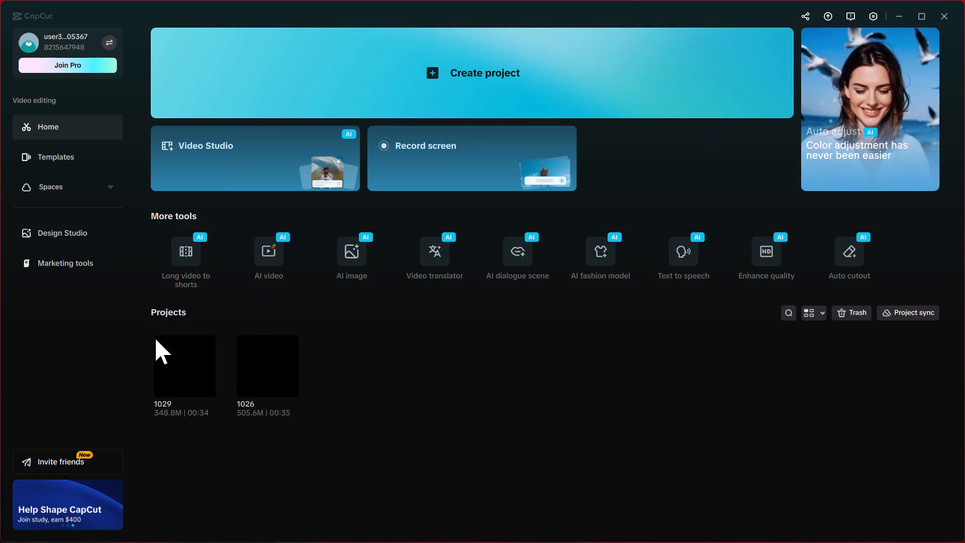
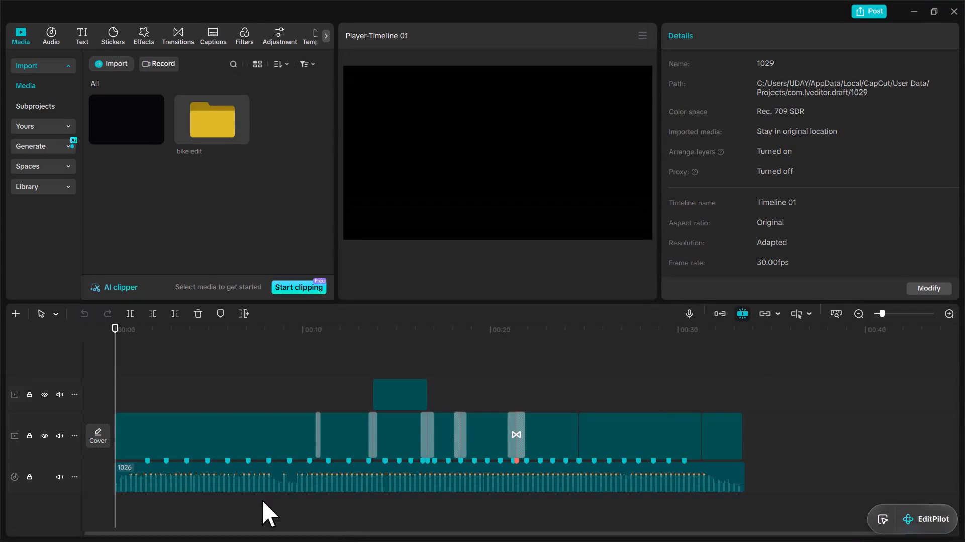
Scrub and play the timeline around the "Blinded By The Lights" lyric clip and the bike clips that follow it.
{"action": "left_click", "coordinate": [375, 350]}
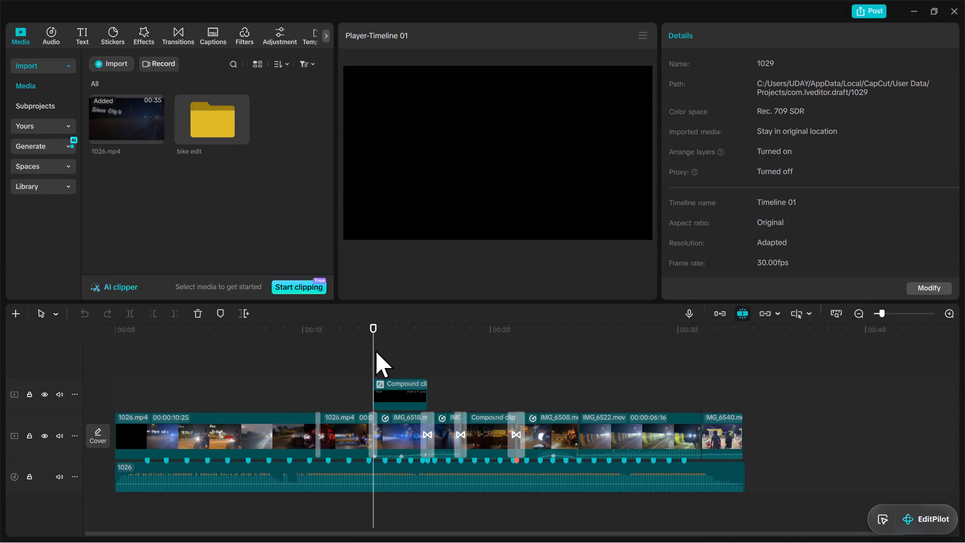
{"action": "left_click_drag", "start_coordinate": [375, 350], "coordinate": [394, 351]}
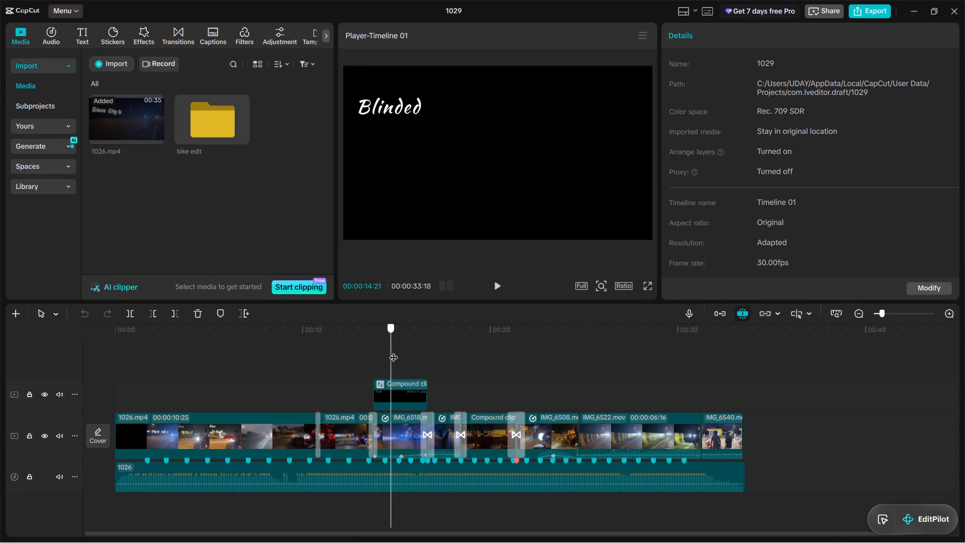
{"action": "left_click_drag", "start_coordinate": [394, 351], "coordinate": [354, 358]}
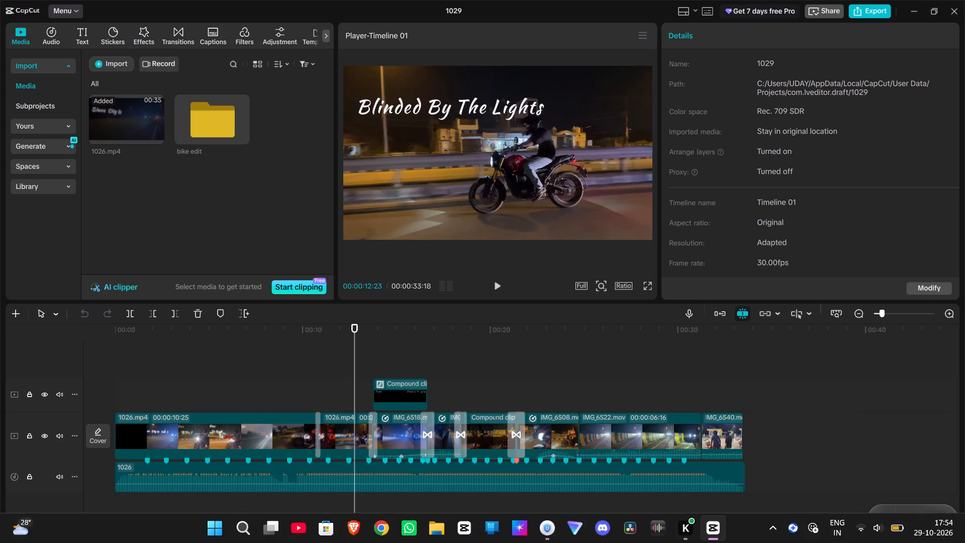
{"action": "left_click", "coordinate": [344, 336]}
{"action": "left_click", "coordinate": [348, 333]}
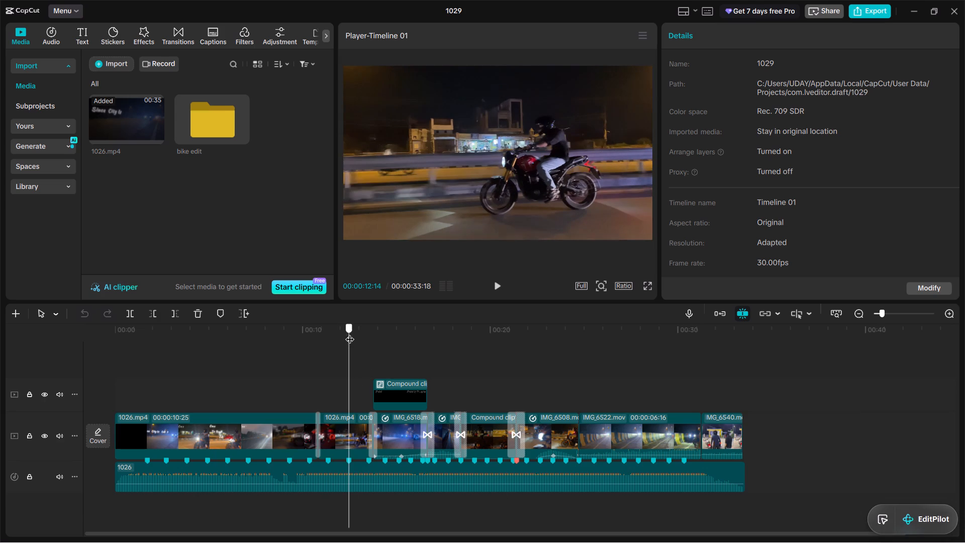
{"action": "key", "text": "space"}
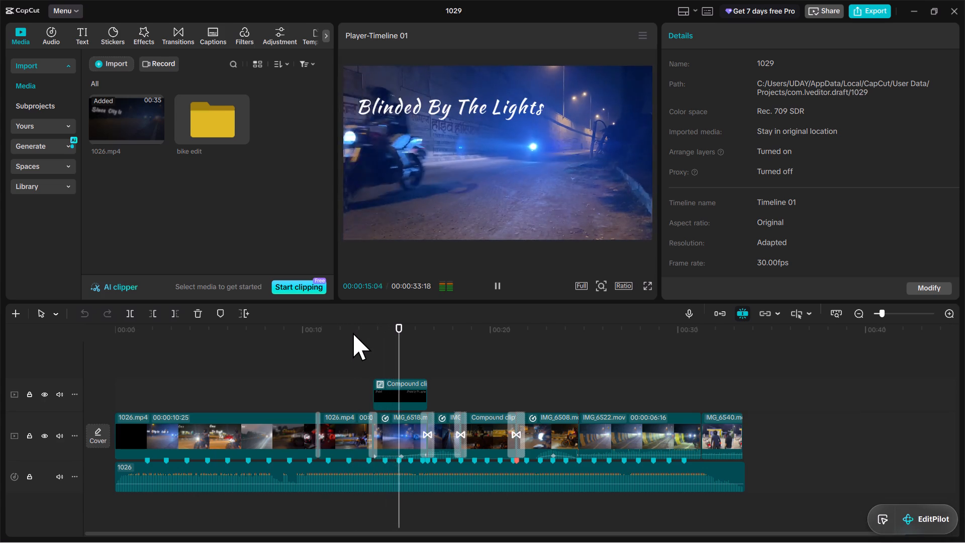
{"action": "key", "text": "space"}
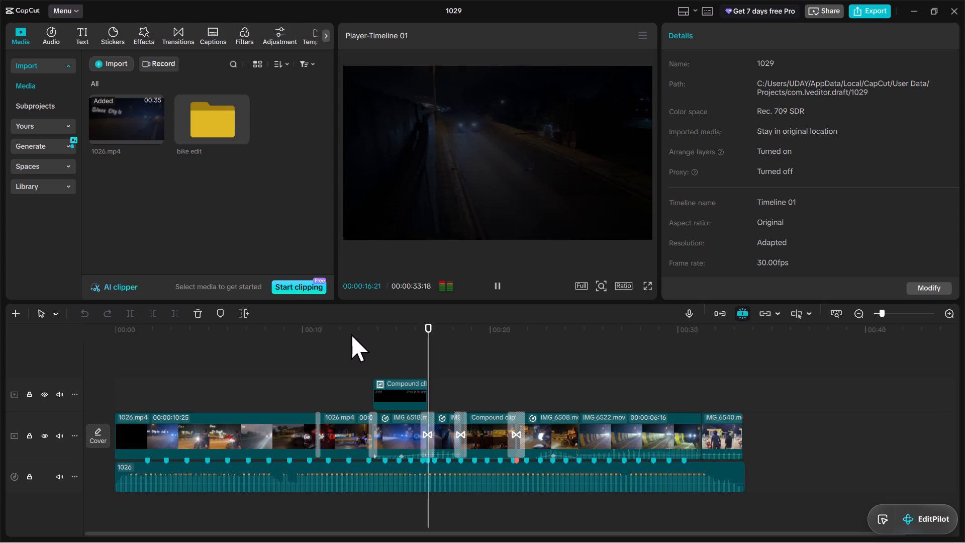
{"action": "left_click", "coordinate": [423, 350]}
{"action": "key", "text": "space"}
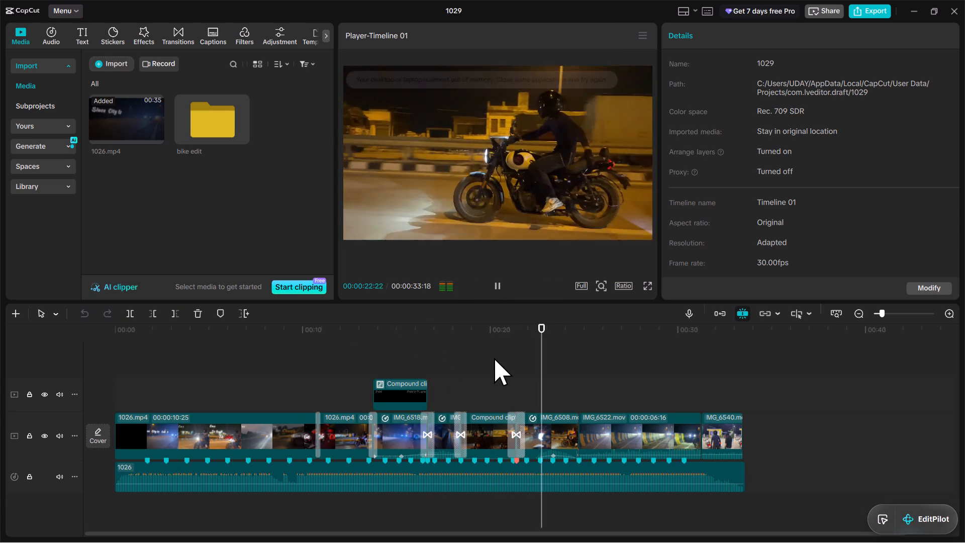
{"action": "key", "text": "space"}
{"action": "left_click", "coordinate": [383, 344]}
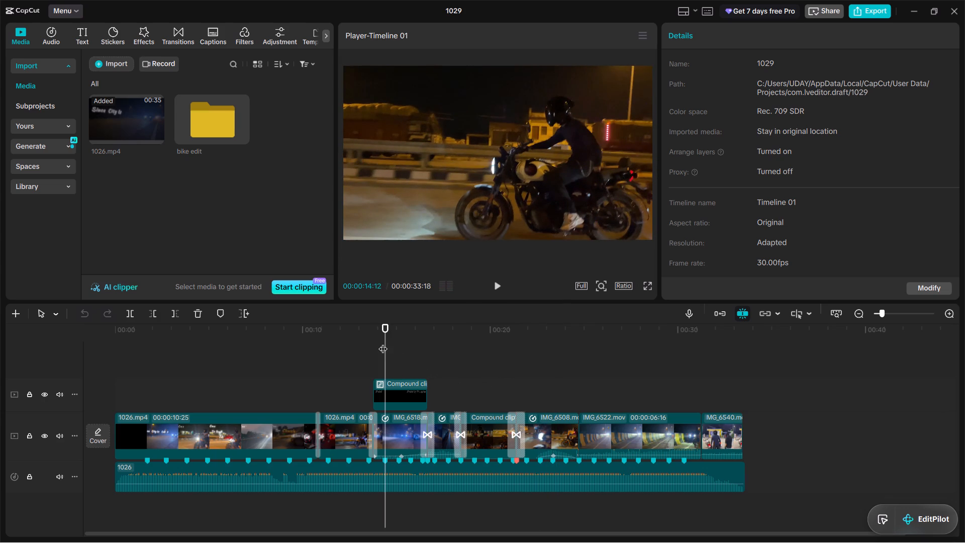
Inspect the text layers inside the lyric compound clip with the effects library open, and return to the main timeline.
{"action": "double_click", "coordinate": [399, 393]}
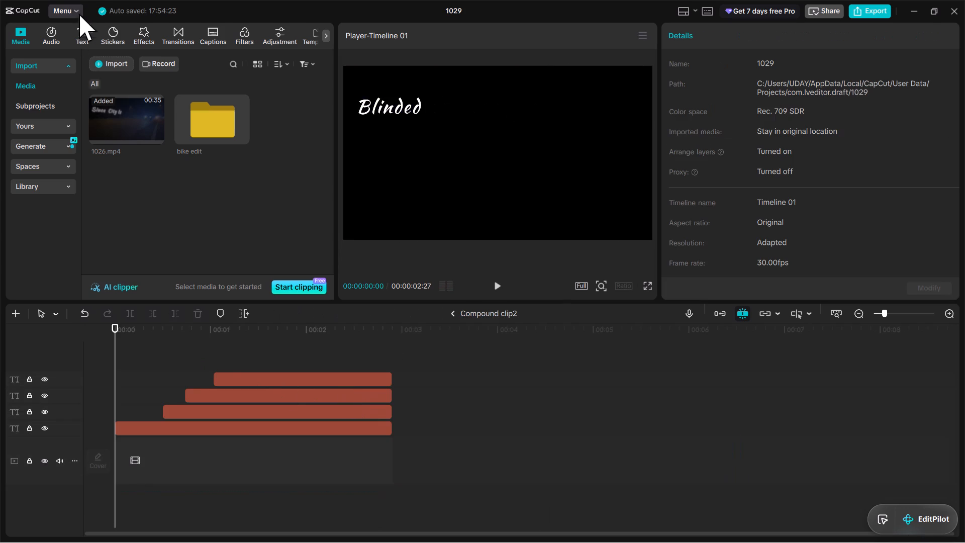
{"action": "left_click", "coordinate": [137, 38]}
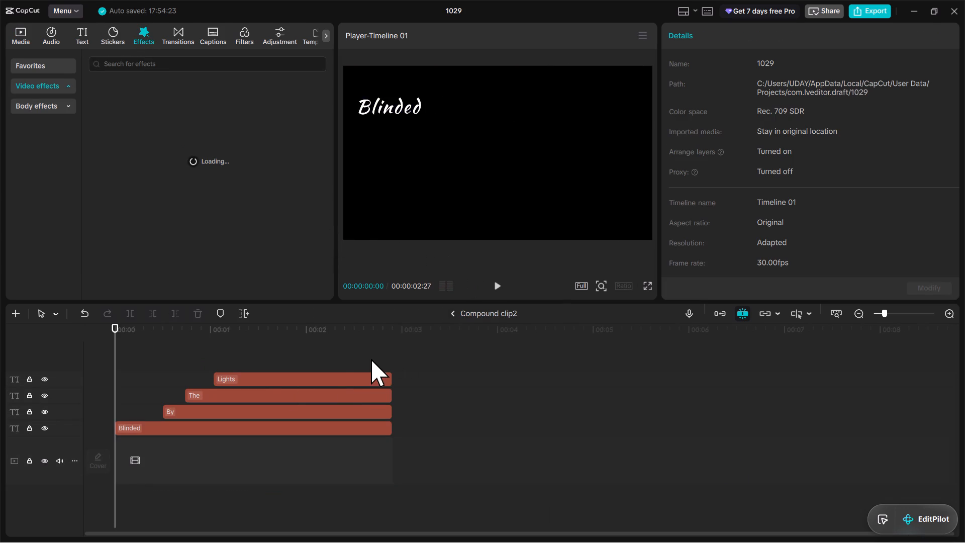
{"action": "left_click_drag", "start_coordinate": [325, 370], "coordinate": [345, 374]}
{"action": "left_click", "coordinate": [480, 317]}
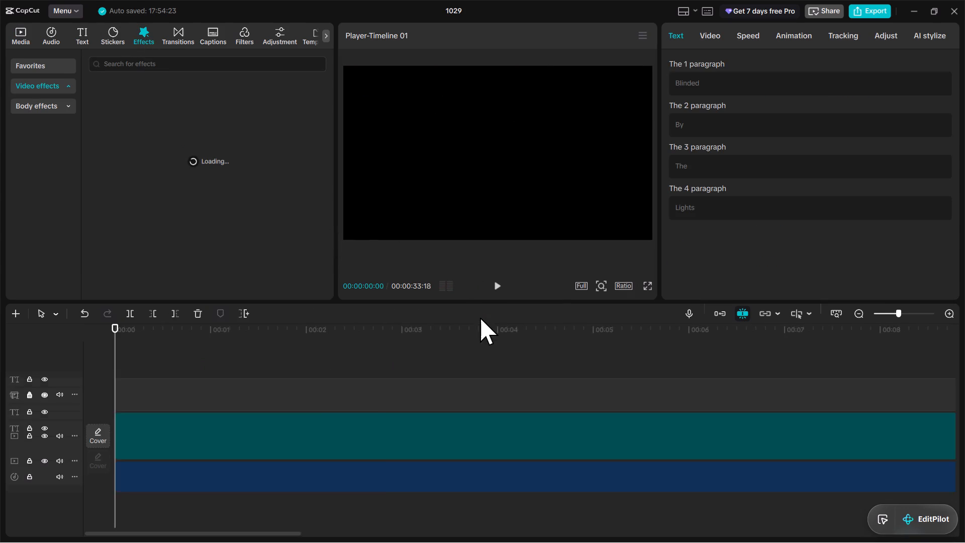
Review the bike clips between about 20 and 22 seconds and the "Go Oh Ohh" lyric section near 9 seconds.
{"action": "left_click", "coordinate": [497, 370]}
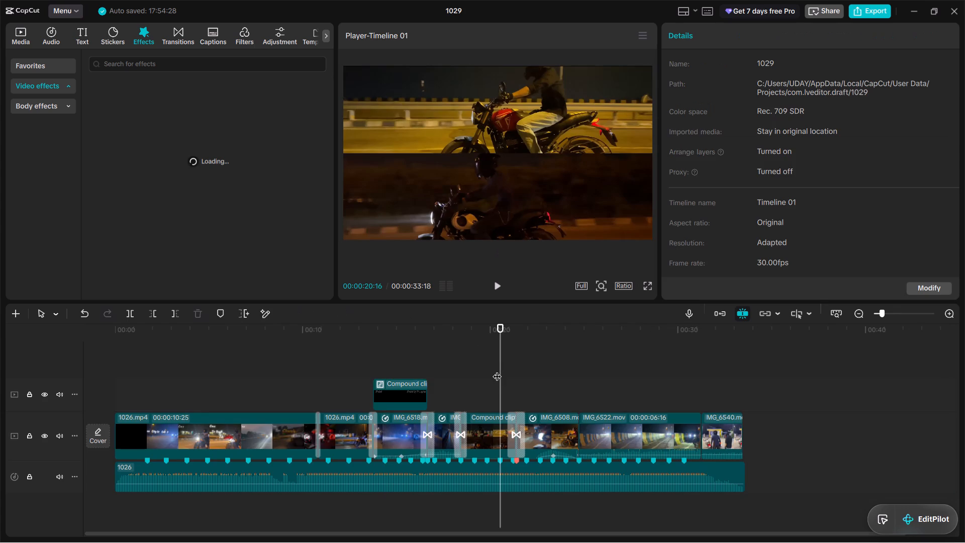
{"action": "left_click_drag", "start_coordinate": [497, 371], "coordinate": [534, 383]}
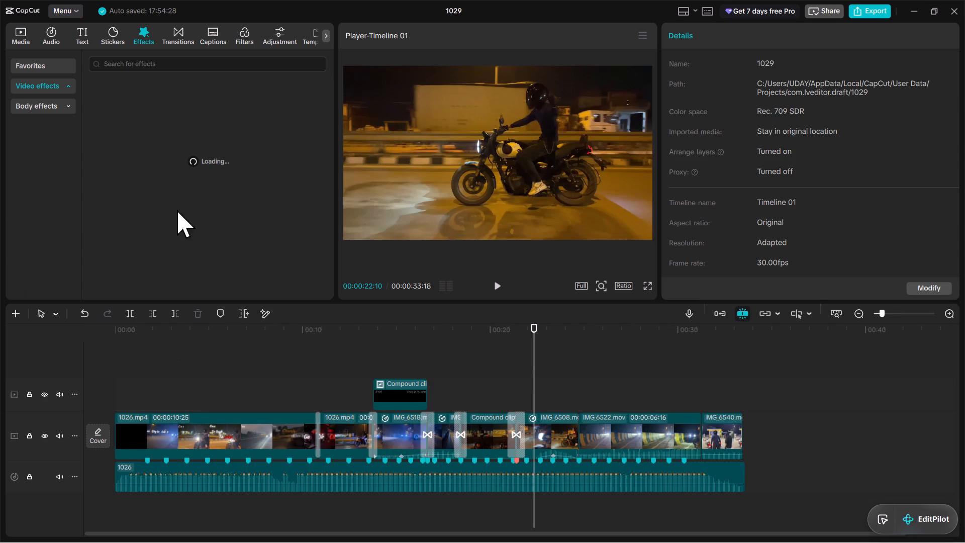
{"action": "left_click_drag", "start_coordinate": [537, 357], "coordinate": [524, 368]}
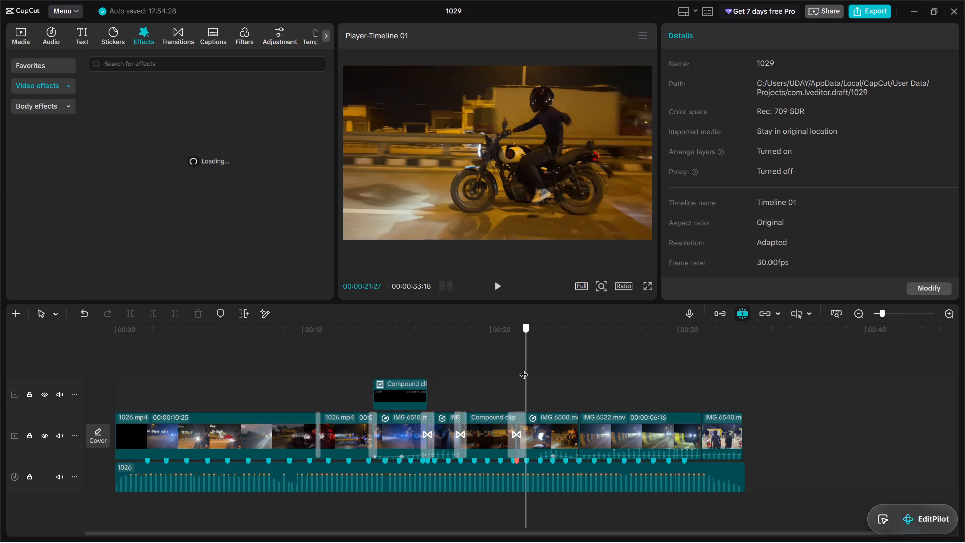
{"action": "left_click_drag", "start_coordinate": [524, 368], "coordinate": [518, 372]}
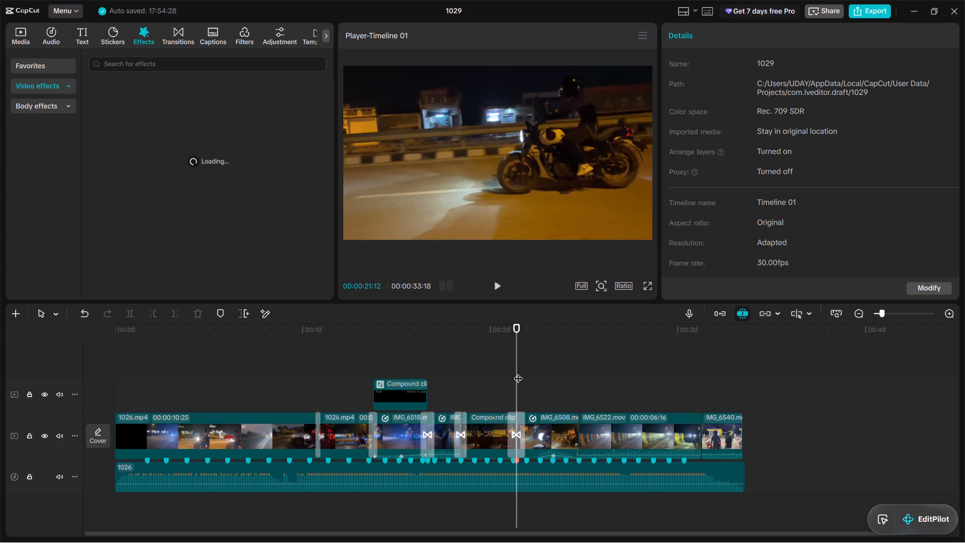
{"action": "left_click", "coordinate": [308, 387]}
{"action": "left_click_drag", "start_coordinate": [308, 387], "coordinate": [282, 398]}
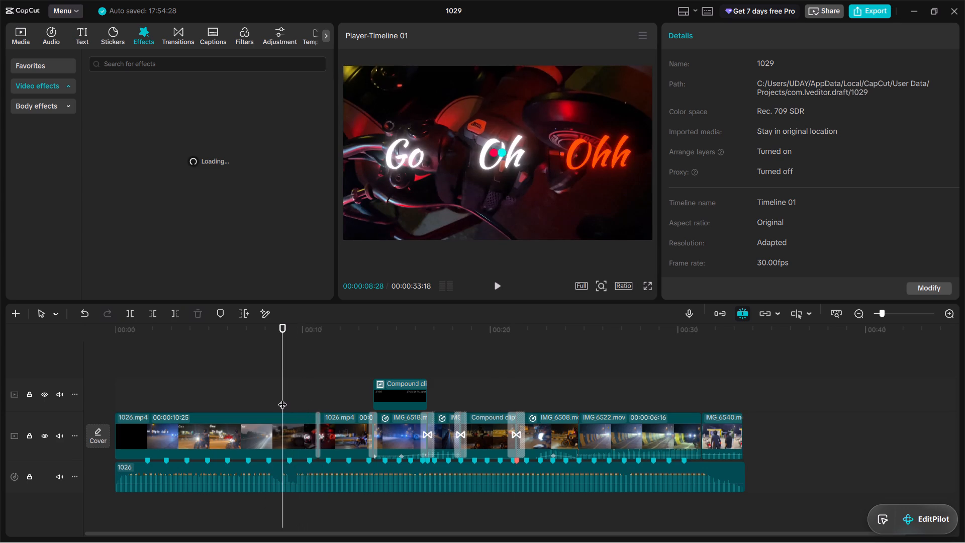
{"action": "key", "text": "space"}
{"action": "key", "text": "space"}
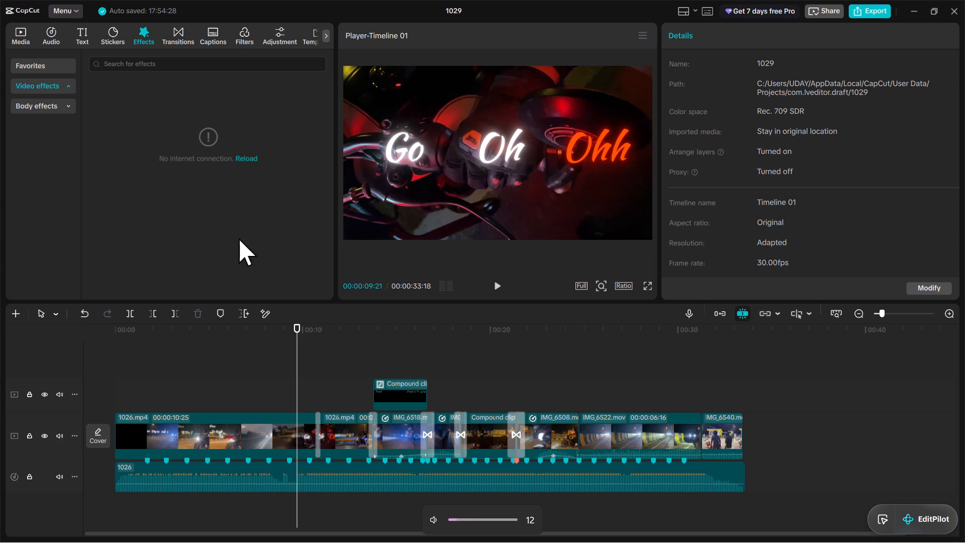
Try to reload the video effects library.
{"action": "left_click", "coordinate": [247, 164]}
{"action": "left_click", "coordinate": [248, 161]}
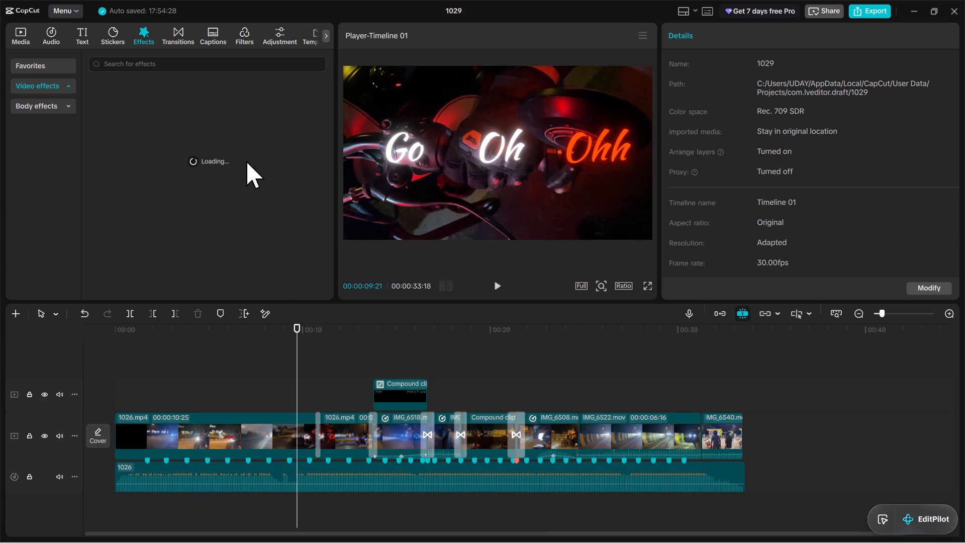
Play the whole edit from the beginning of the timeline to review it.
{"action": "key", "text": "space"}
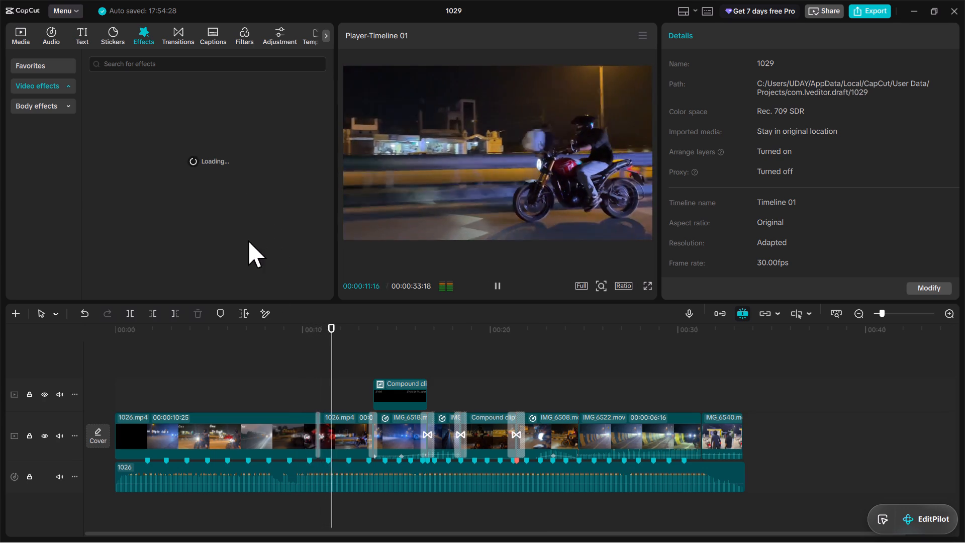
{"action": "left_click", "coordinate": [117, 328]}
{"action": "key", "text": "space"}
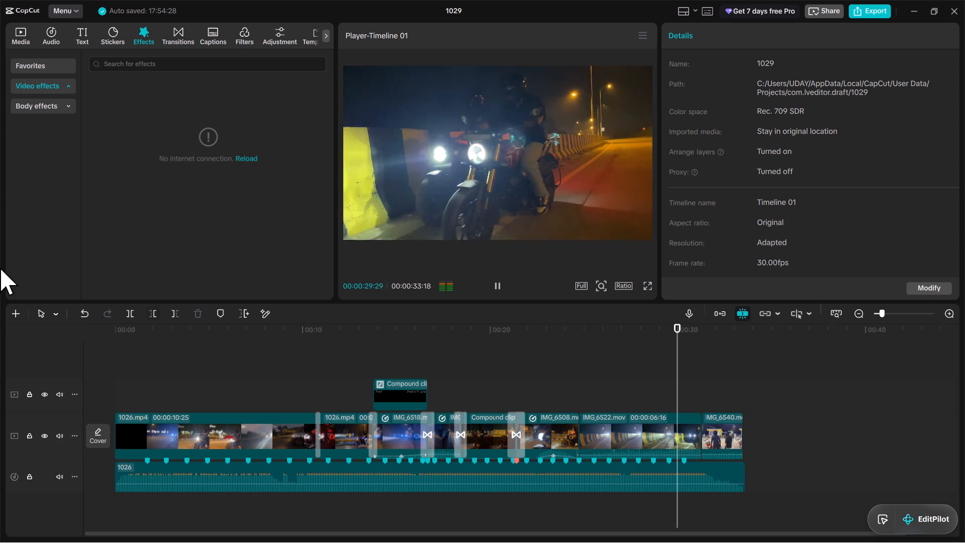
{"action": "left_click", "coordinate": [584, 329]}
Browse the footage in the "bike edit" media folder, previewing IMG_6490.mov and IMG_6502.mov.
{"action": "left_click", "coordinate": [20, 35]}
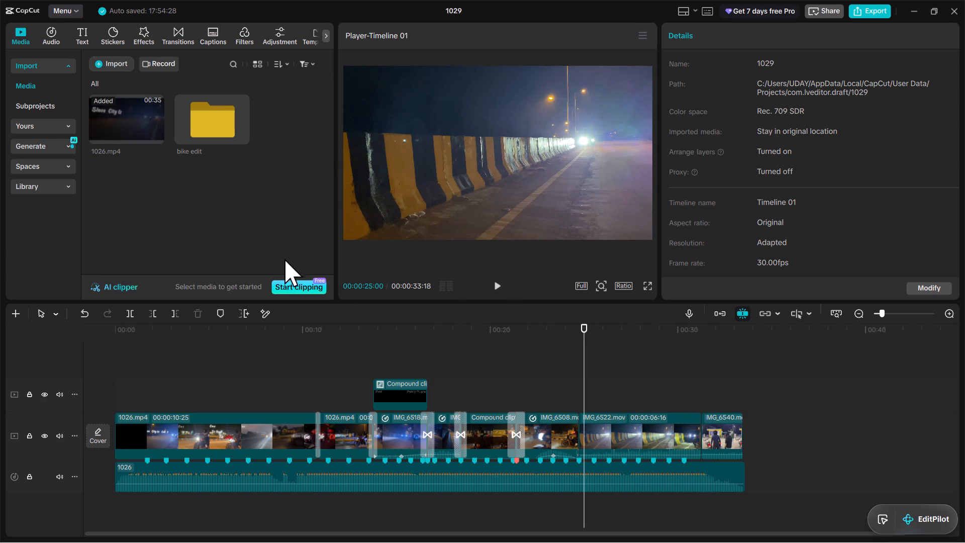
{"action": "double_click", "coordinate": [224, 113]}
{"action": "scroll", "coordinate": [238, 212], "scroll_direction": "down", "scroll_amount": 10}
{"action": "scroll", "coordinate": [206, 187], "scroll_direction": "up", "scroll_amount": 1}
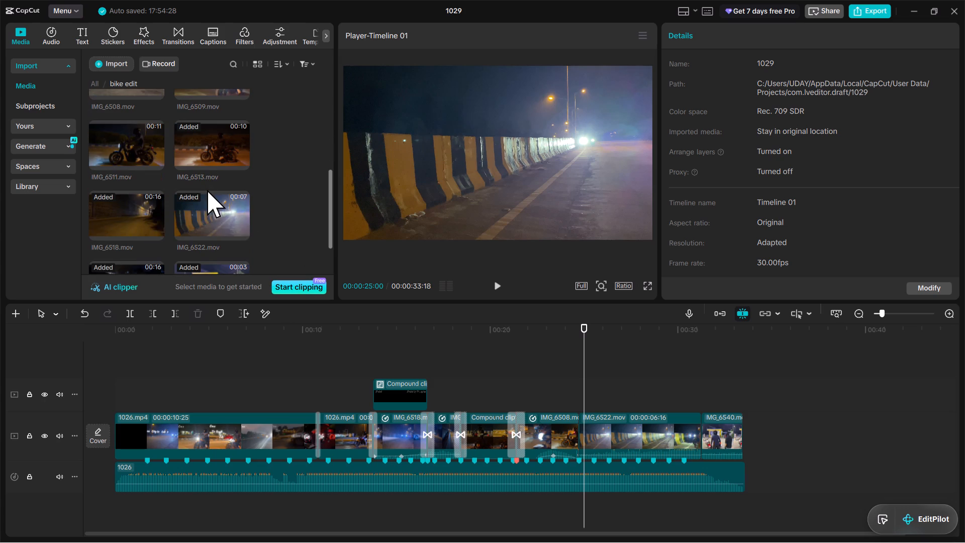
{"action": "scroll", "coordinate": [207, 169], "scroll_direction": "up", "scroll_amount": 2}
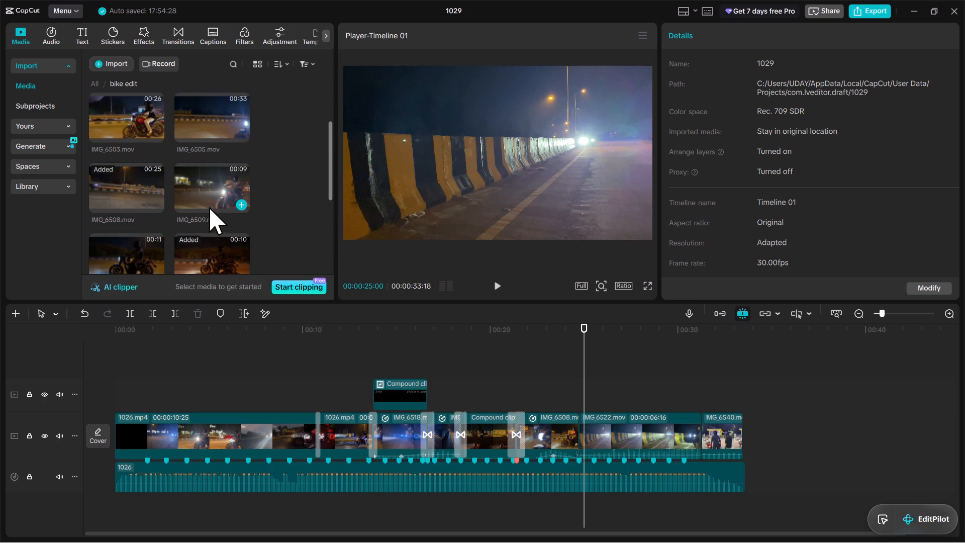
{"action": "scroll", "coordinate": [209, 210], "scroll_direction": "up", "scroll_amount": 2}
{"action": "scroll", "coordinate": [154, 206], "scroll_direction": "up", "scroll_amount": 2}
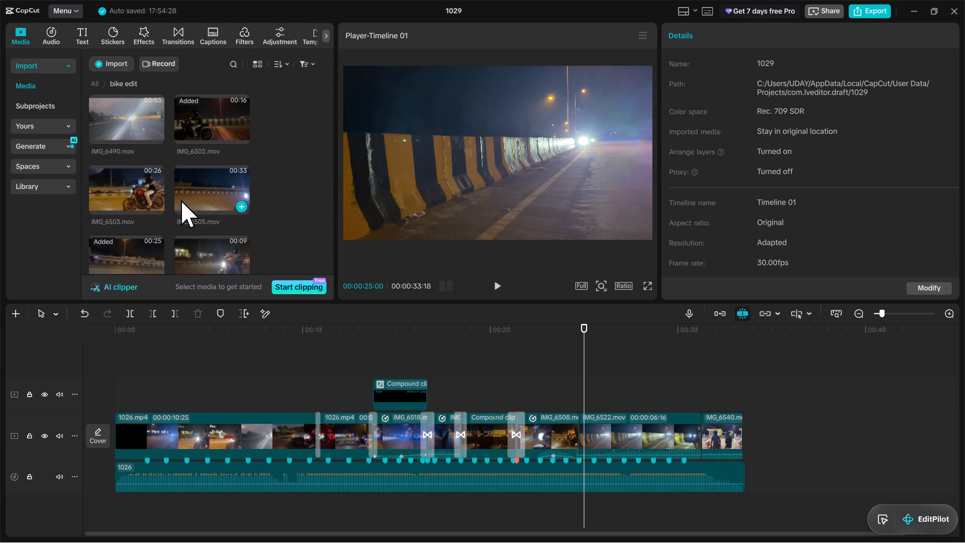
{"action": "left_click", "coordinate": [140, 125]}
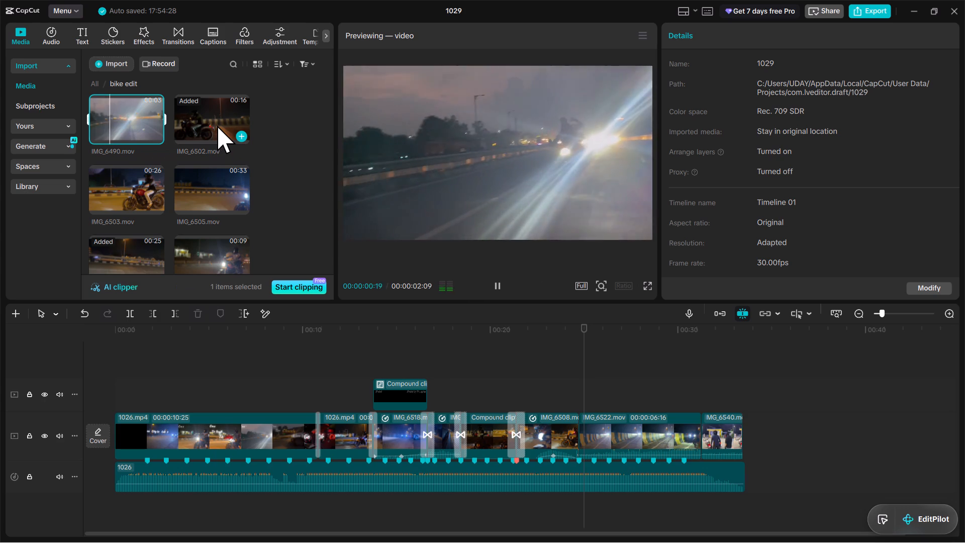
{"action": "left_click", "coordinate": [217, 126]}
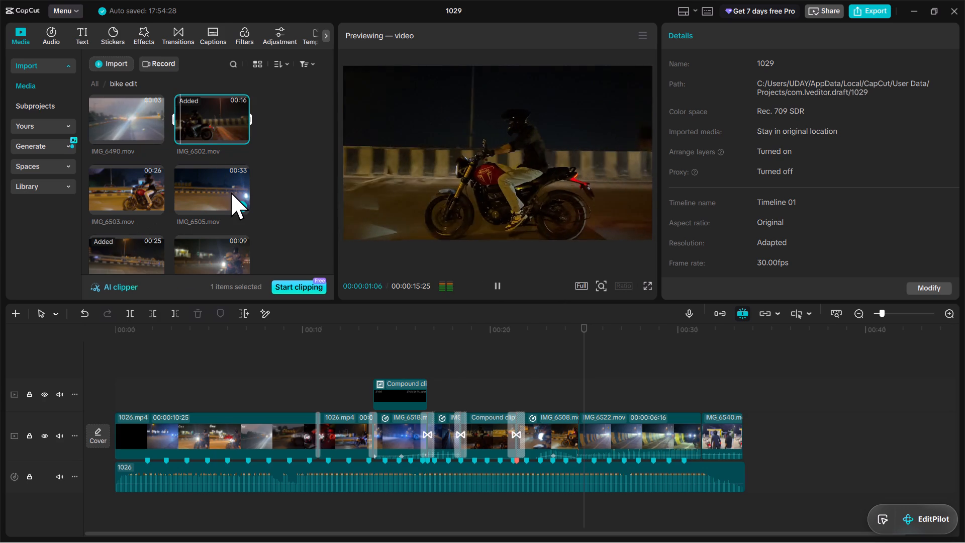
Preview IMG_6505.mov at several points and remove it from the "bike edit" media folder.
{"action": "left_click", "coordinate": [231, 192]}
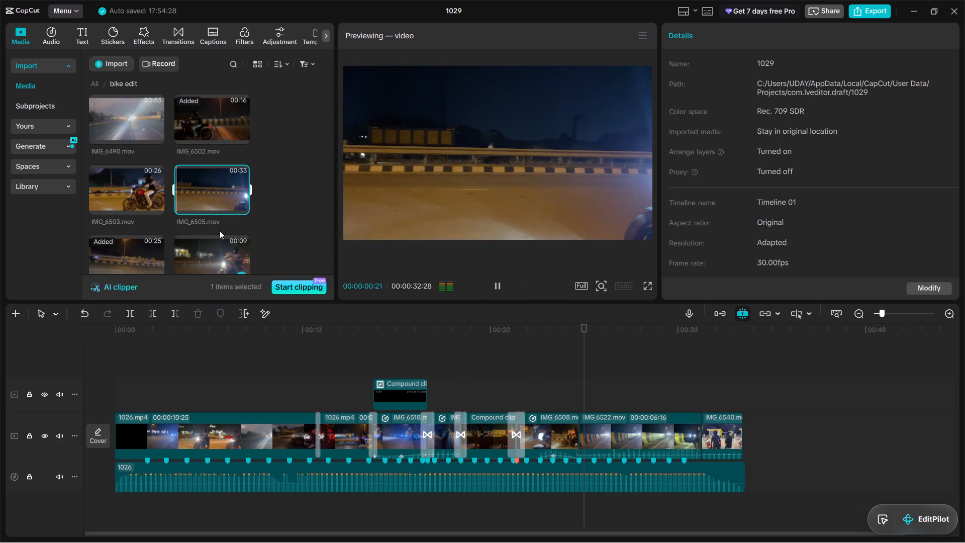
{"action": "left_click", "coordinate": [232, 179]}
{"action": "left_click", "coordinate": [498, 284]}
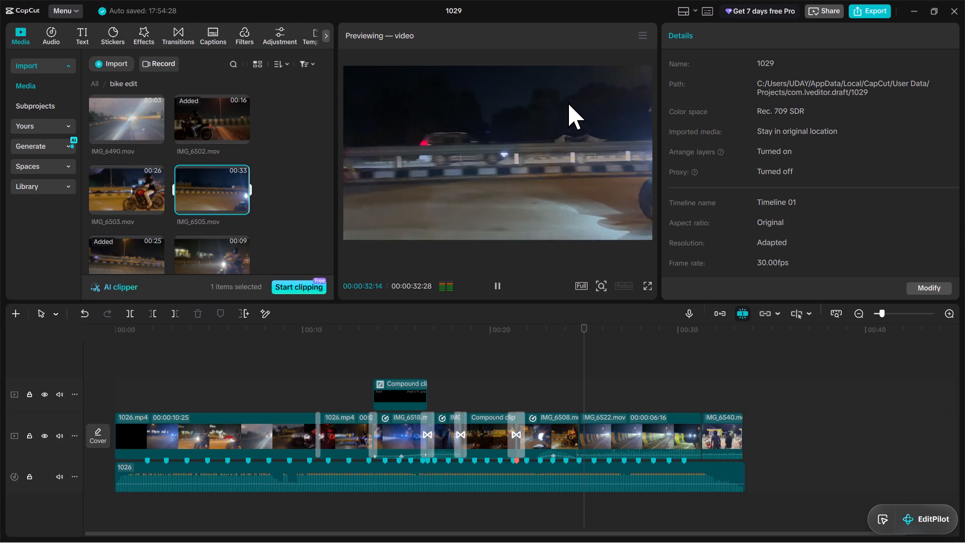
{"action": "scroll", "coordinate": [208, 220], "scroll_direction": "down", "scroll_amount": 1}
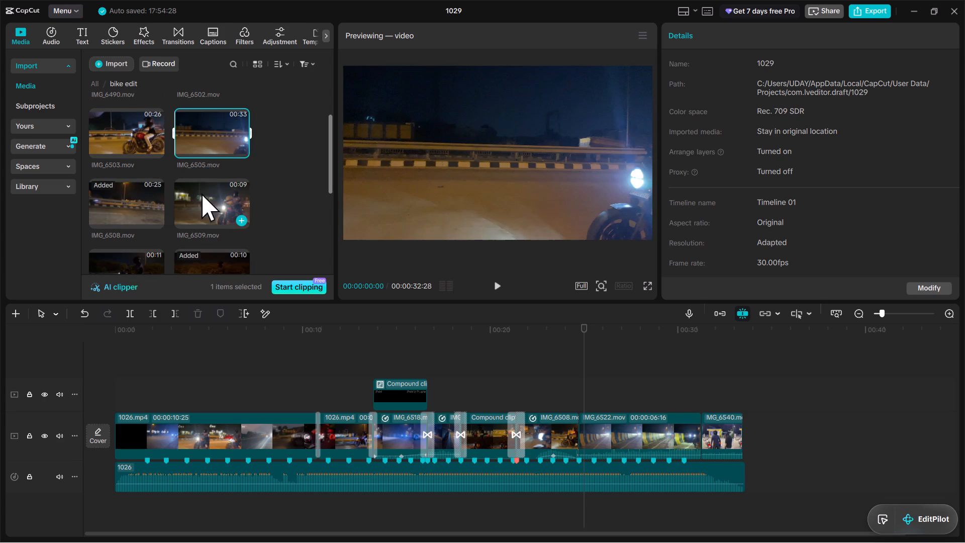
{"action": "left_click", "coordinate": [196, 128]}
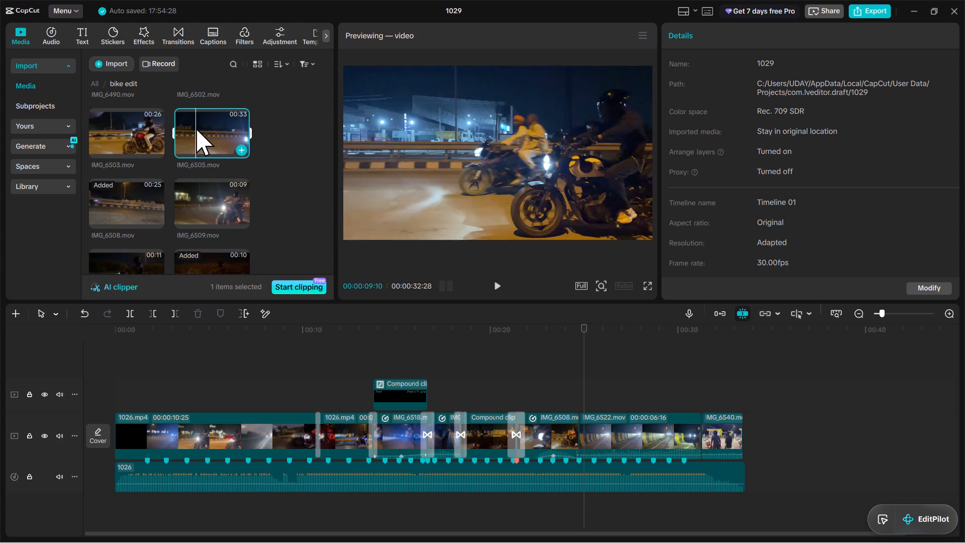
{"action": "left_click", "coordinate": [495, 284]}
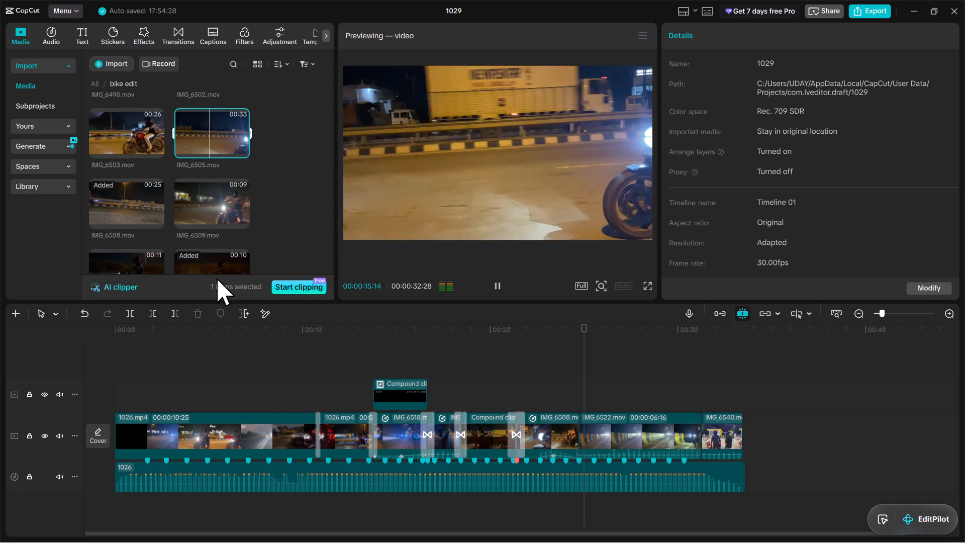
{"action": "scroll", "coordinate": [353, 306], "scroll_direction": "down", "scroll_amount": 3}
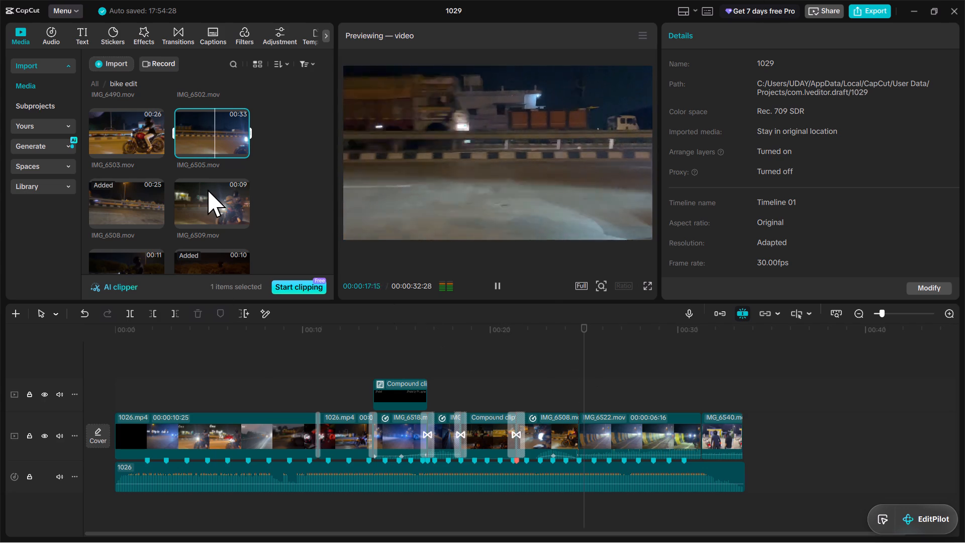
{"action": "key", "text": "BackSpace"}
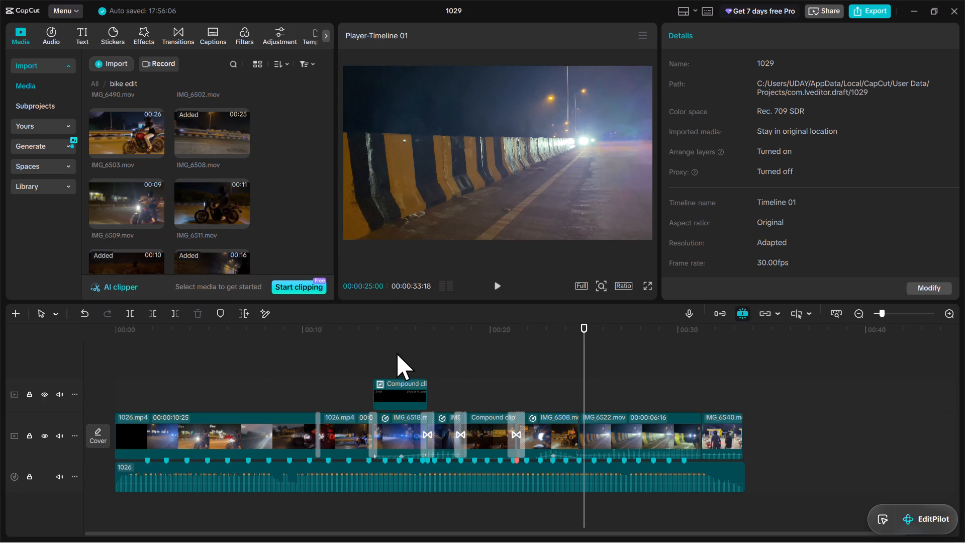
Open the transitions library and scrub from the first 1026.mp4 cut to the cut before the main-track compound clip.
{"action": "left_click", "coordinate": [315, 356]}
{"action": "left_click", "coordinate": [317, 355]}
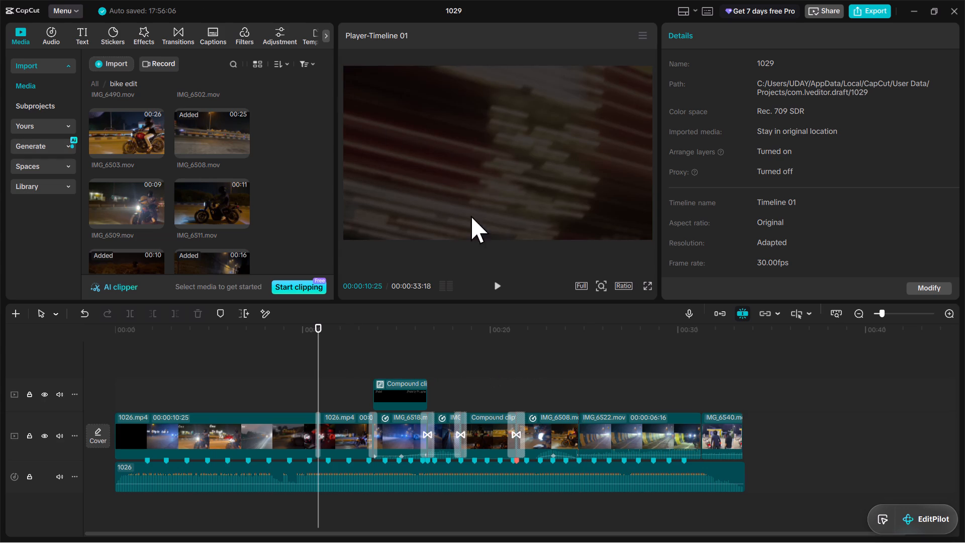
{"action": "left_click", "coordinate": [494, 367]}
{"action": "left_click_drag", "start_coordinate": [496, 367], "coordinate": [443, 377]}
{"action": "left_click", "coordinate": [185, 34]}
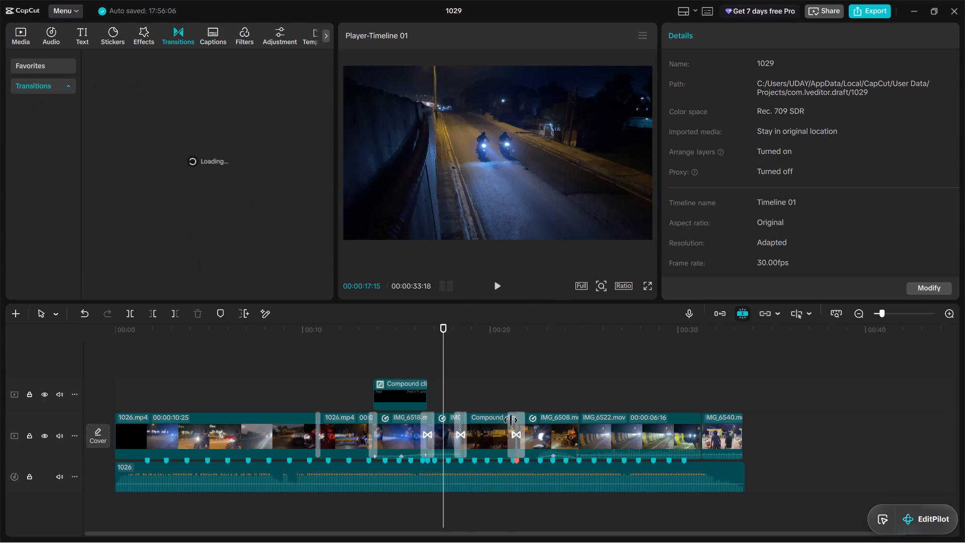
{"action": "left_click", "coordinate": [455, 389]}
{"action": "left_click_drag", "start_coordinate": [455, 389], "coordinate": [469, 392]}
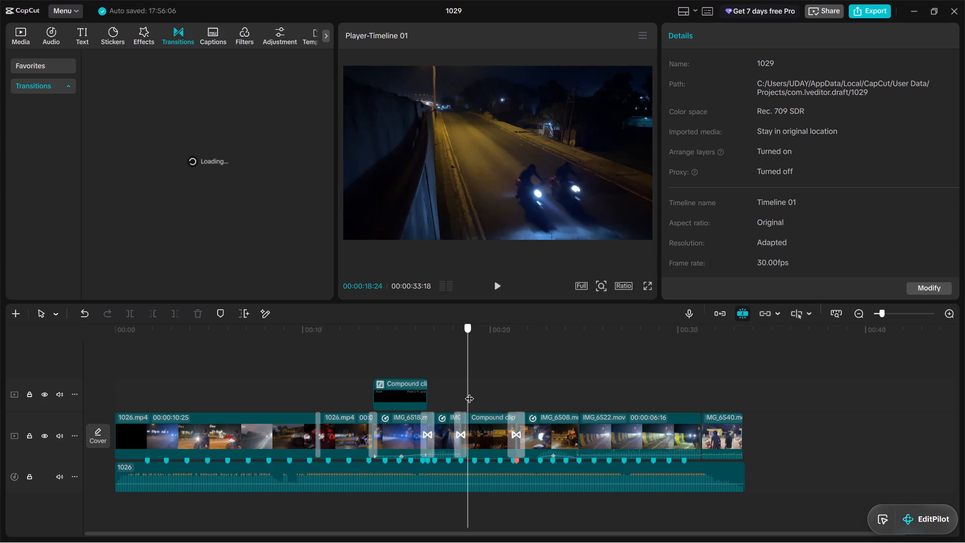
{"action": "left_click_drag", "start_coordinate": [469, 392], "coordinate": [453, 402]}
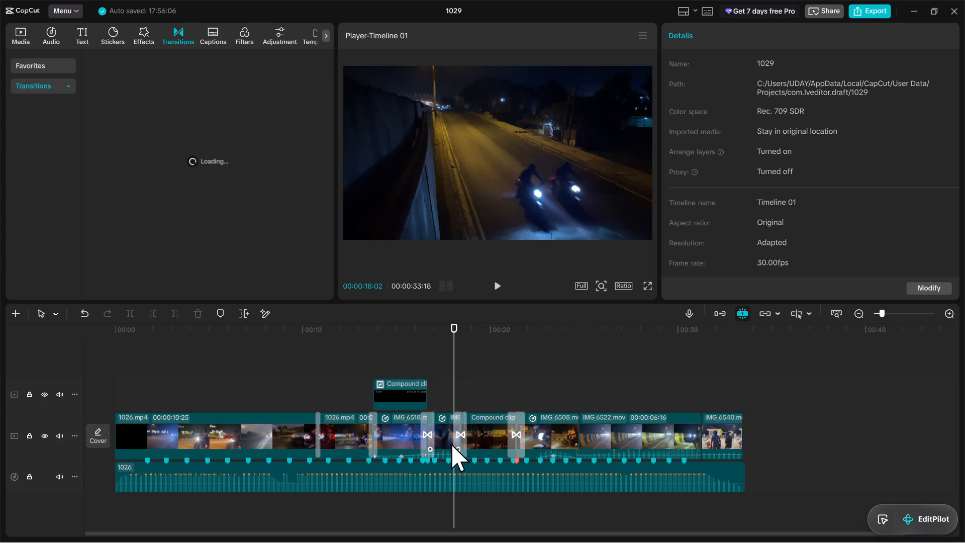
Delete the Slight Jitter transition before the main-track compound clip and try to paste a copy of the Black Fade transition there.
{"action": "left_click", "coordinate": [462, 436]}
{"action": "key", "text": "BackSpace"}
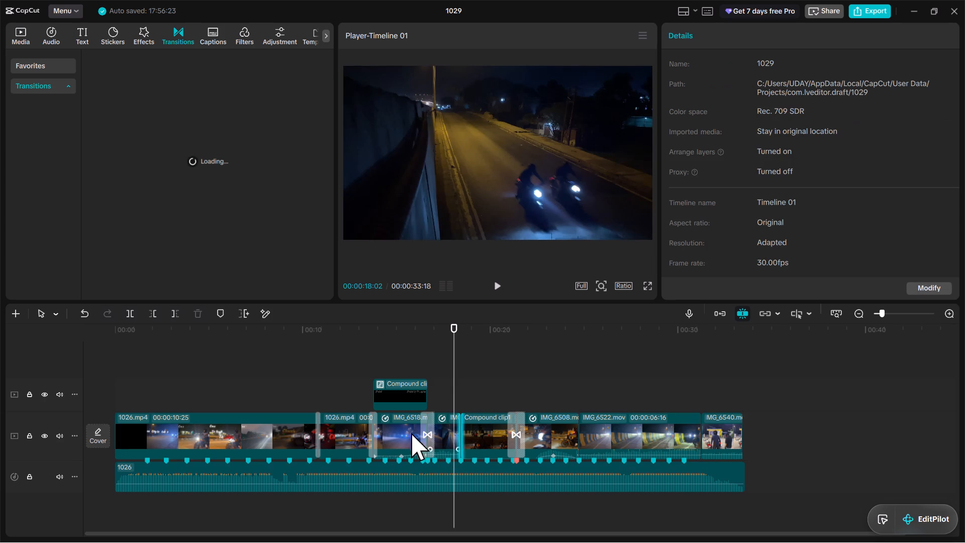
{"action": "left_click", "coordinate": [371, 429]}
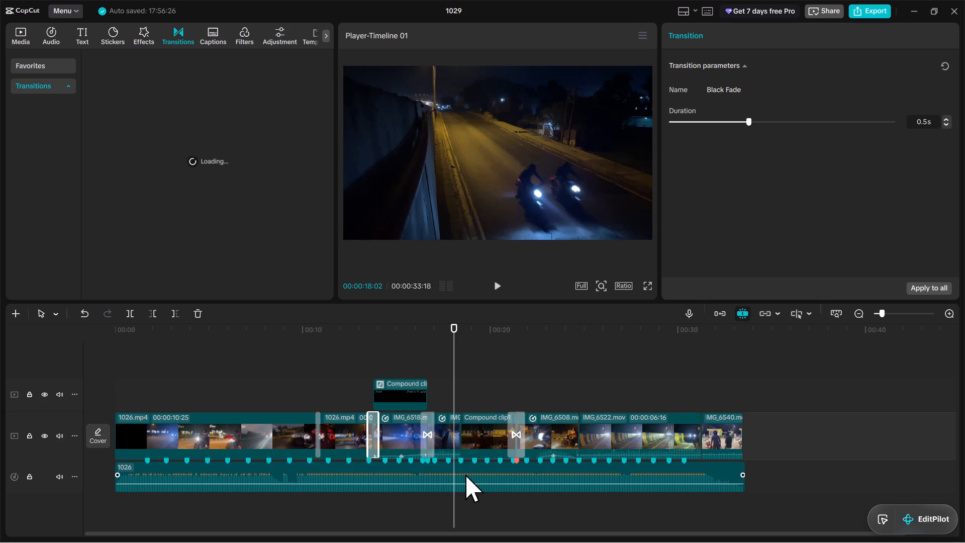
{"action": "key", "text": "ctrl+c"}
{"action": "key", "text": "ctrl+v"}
Try to load the favorite transitions and the full transitions library.
{"action": "left_click", "coordinate": [64, 65]}
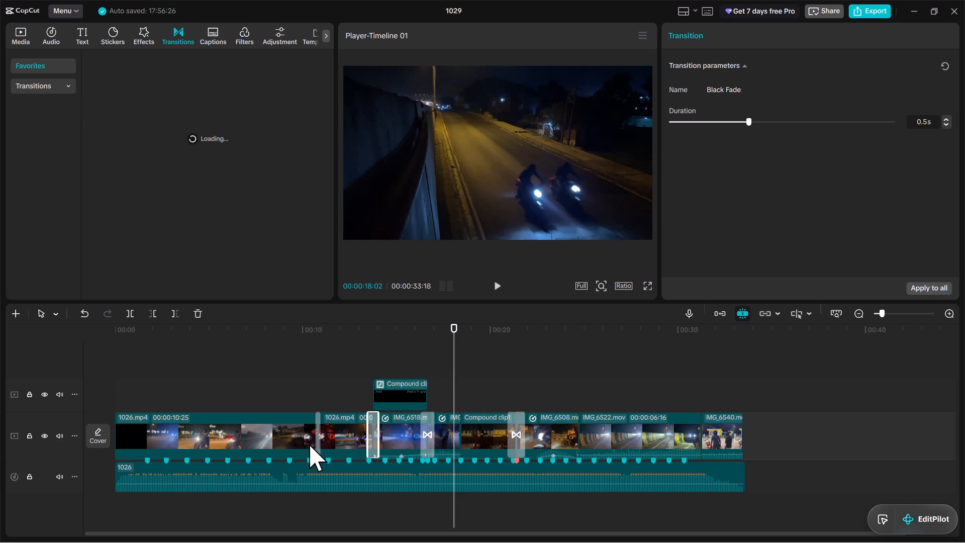
{"action": "left_click", "coordinate": [67, 85]}
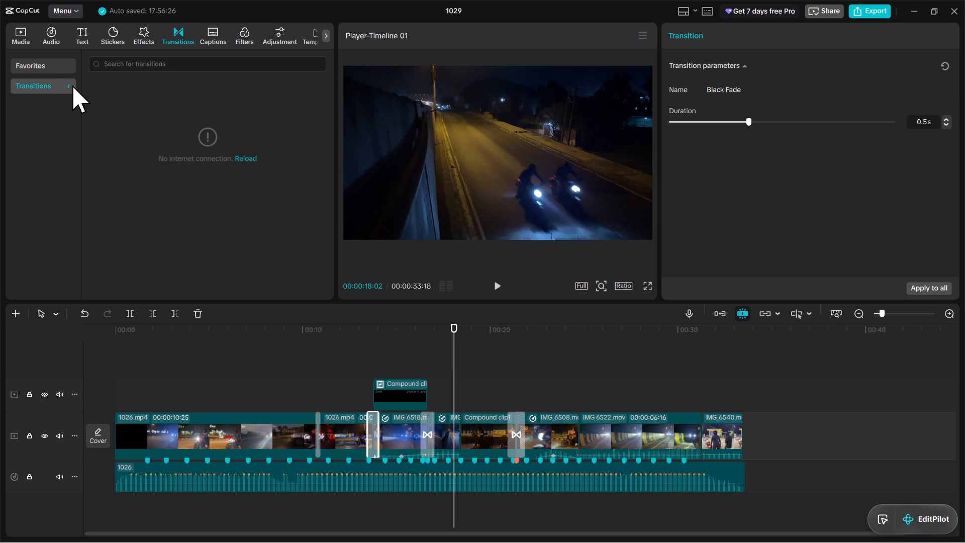
{"action": "left_click", "coordinate": [43, 65]}
{"action": "left_click", "coordinate": [47, 80]}
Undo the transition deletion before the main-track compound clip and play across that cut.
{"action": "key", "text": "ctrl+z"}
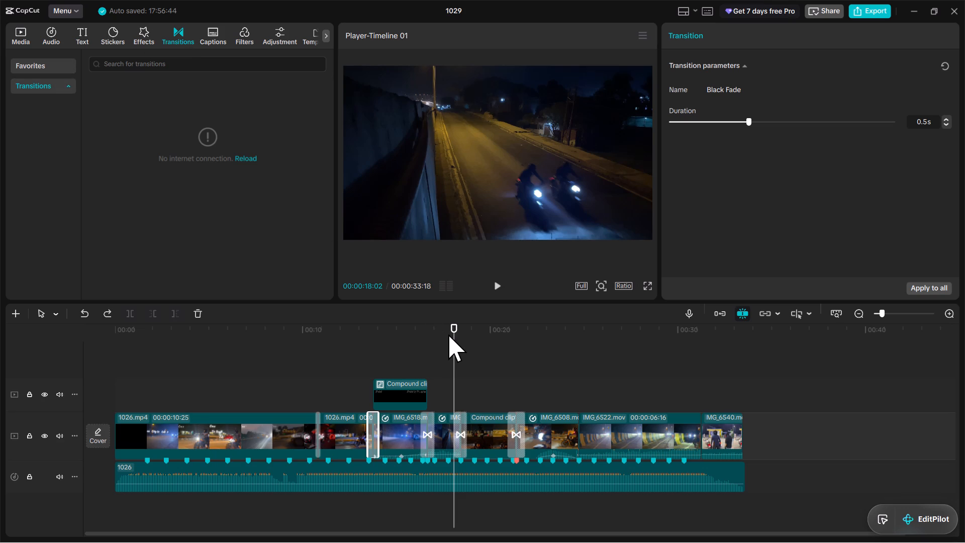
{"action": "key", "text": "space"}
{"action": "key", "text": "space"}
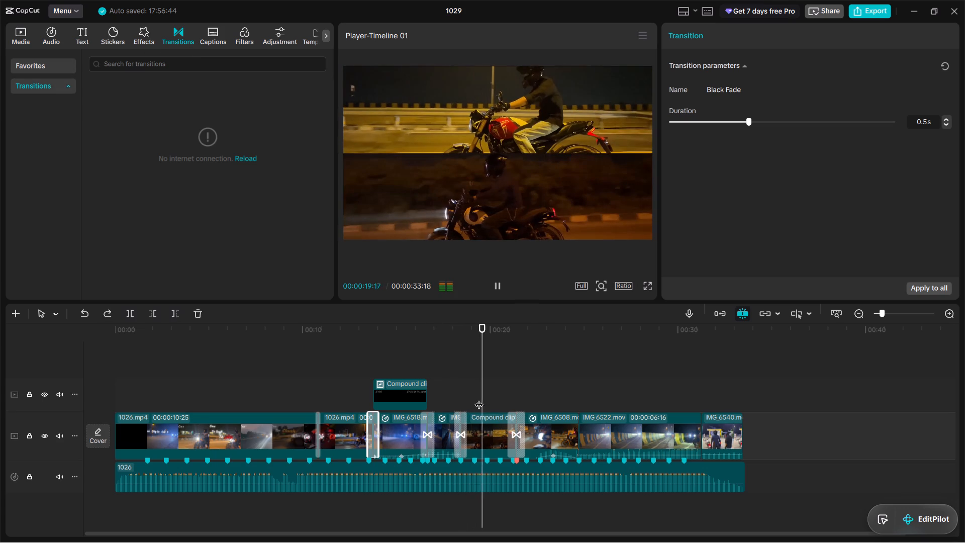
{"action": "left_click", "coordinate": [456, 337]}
Set the Slight Jitter transition before the main-track compound clip to 0.8 s, accepting duplicate frames without further reminders.
{"action": "left_click", "coordinate": [431, 423]}
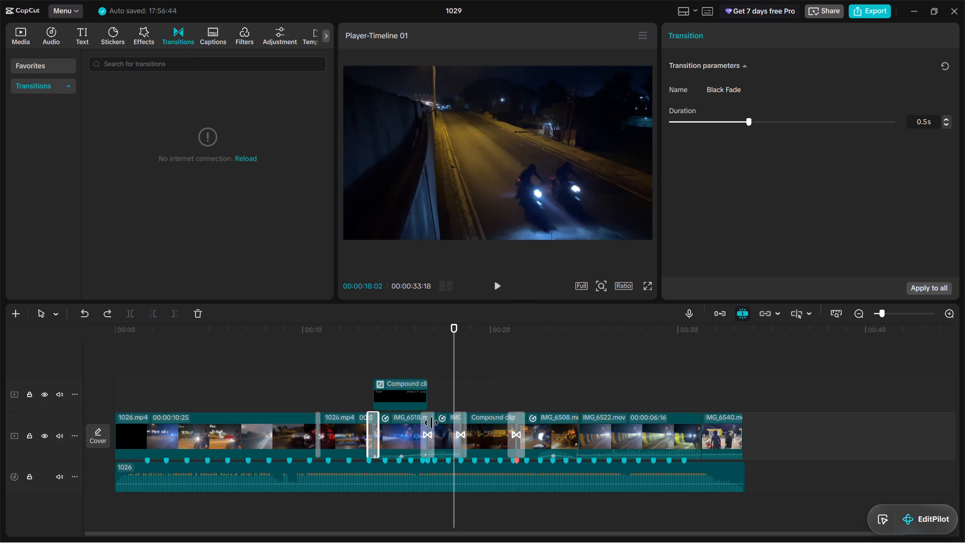
{"action": "left_click", "coordinate": [457, 434]}
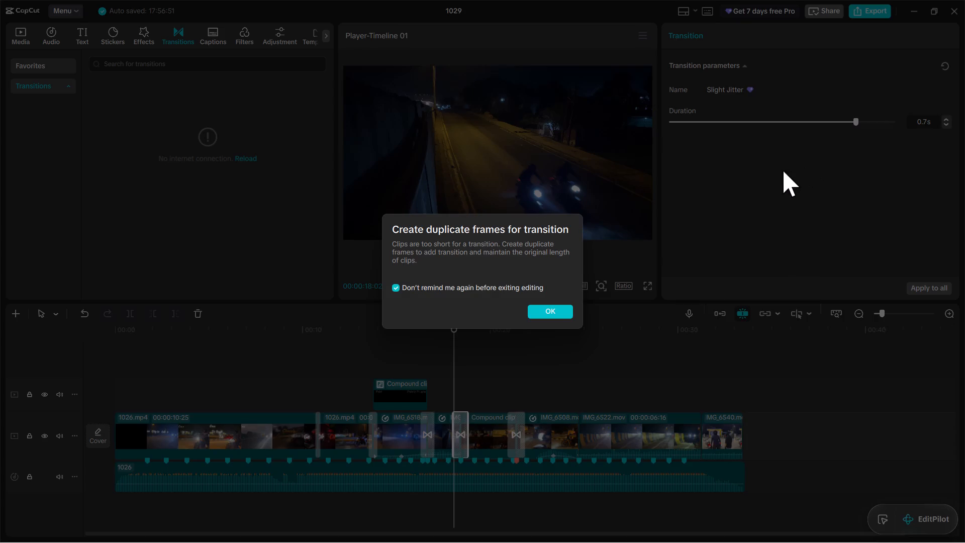
{"action": "left_click", "coordinate": [556, 306]}
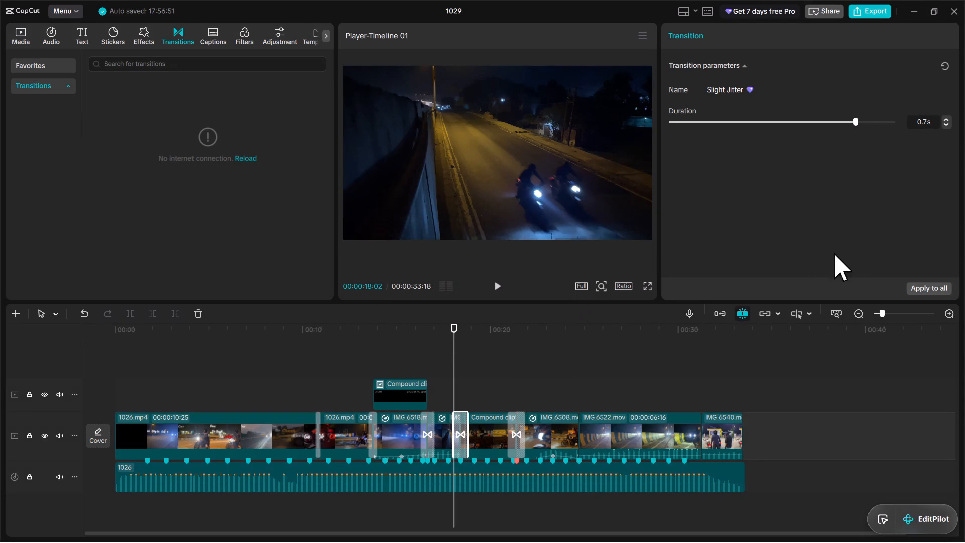
{"action": "left_click", "coordinate": [430, 429]}
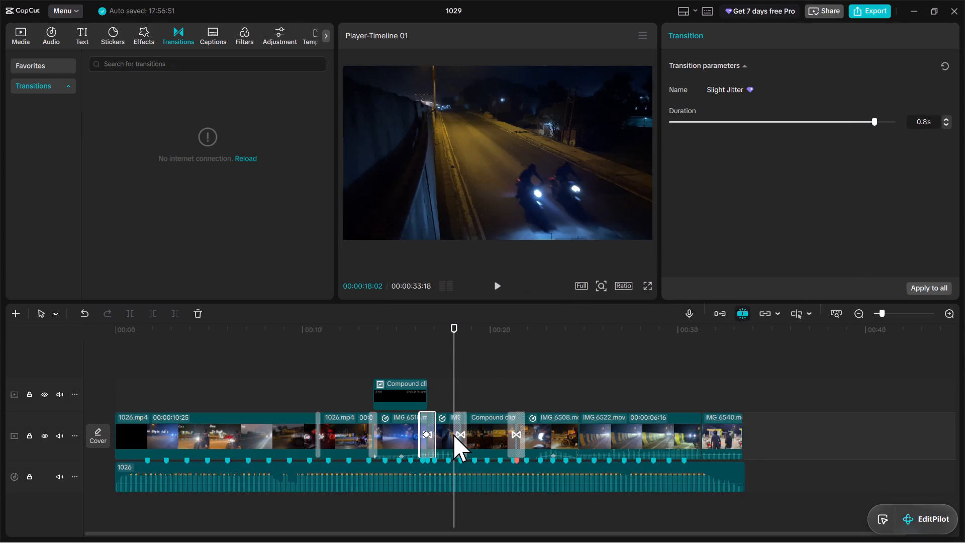
{"action": "left_click", "coordinate": [461, 429]}
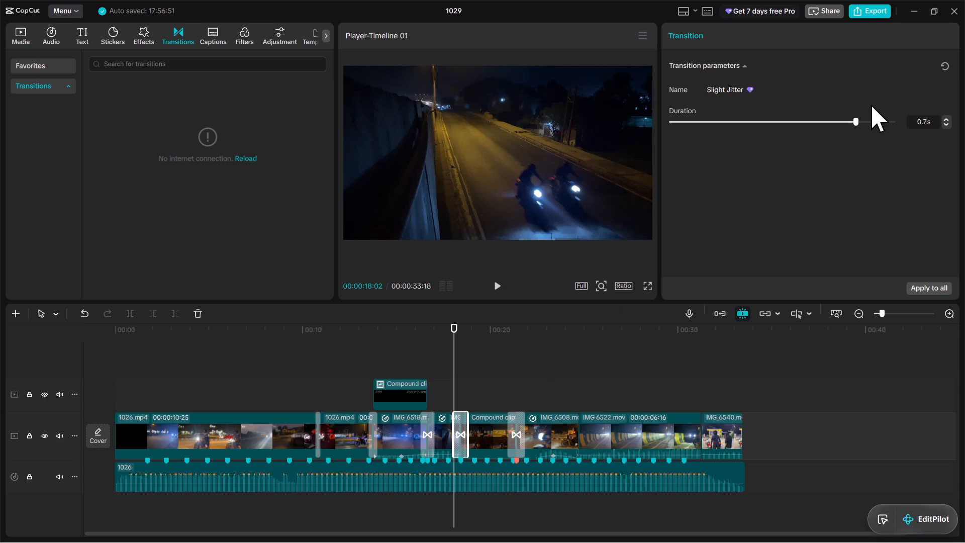
{"action": "left_click_drag", "start_coordinate": [858, 117], "coordinate": [868, 122]}
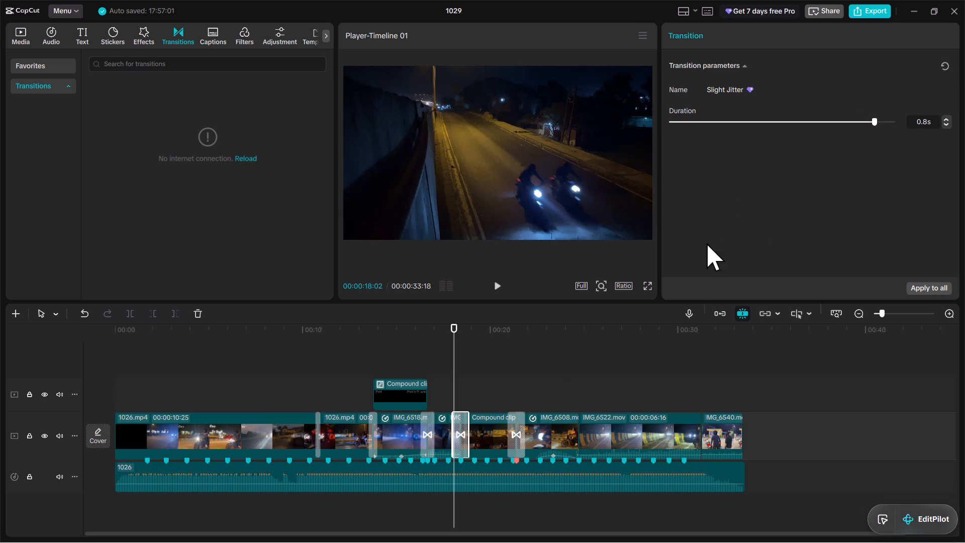
Play through the following clips and delete the transition between the main-track compound clip and IMG_6508.mov.
{"action": "key", "text": "space"}
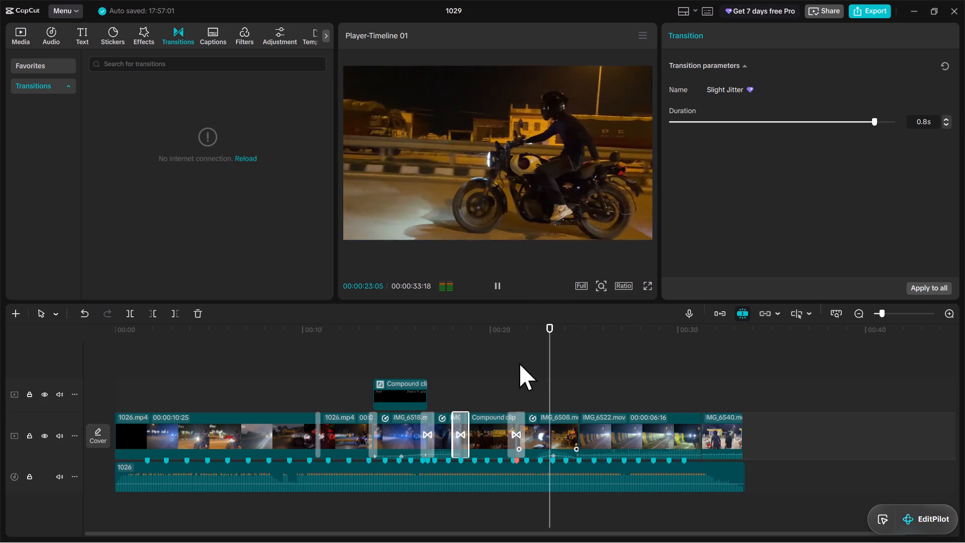
{"action": "left_click", "coordinate": [513, 340]}
{"action": "left_click", "coordinate": [517, 427]}
{"action": "key", "text": "BackSpace"}
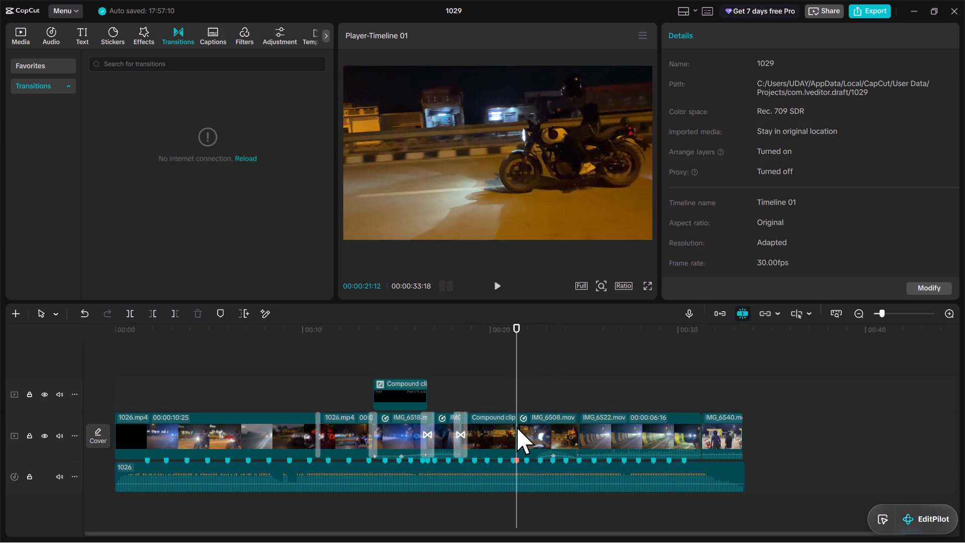
Play across the cut from the main-track compound clip into IMG_6508.mov.
{"action": "left_click", "coordinate": [503, 358]}
{"action": "left_click", "coordinate": [508, 339]}
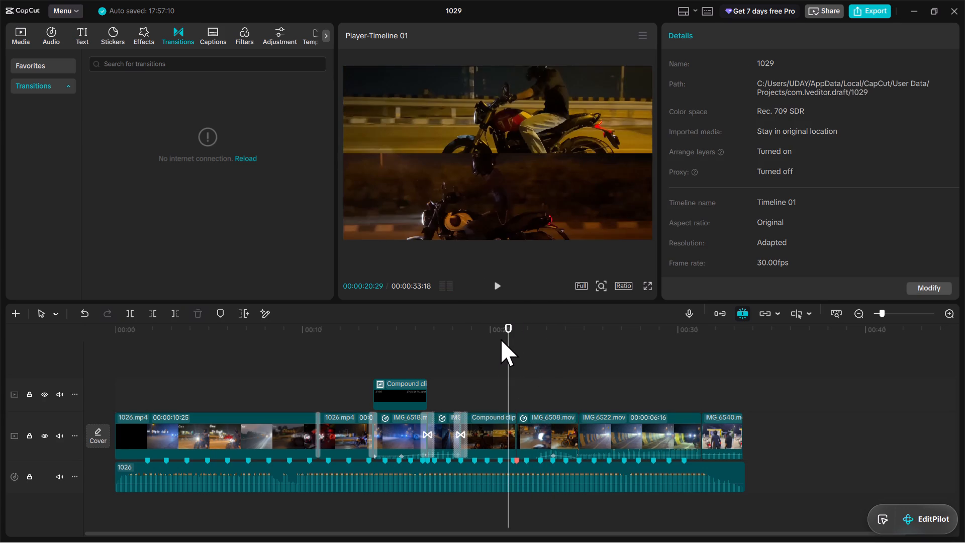
{"action": "key", "text": "space"}
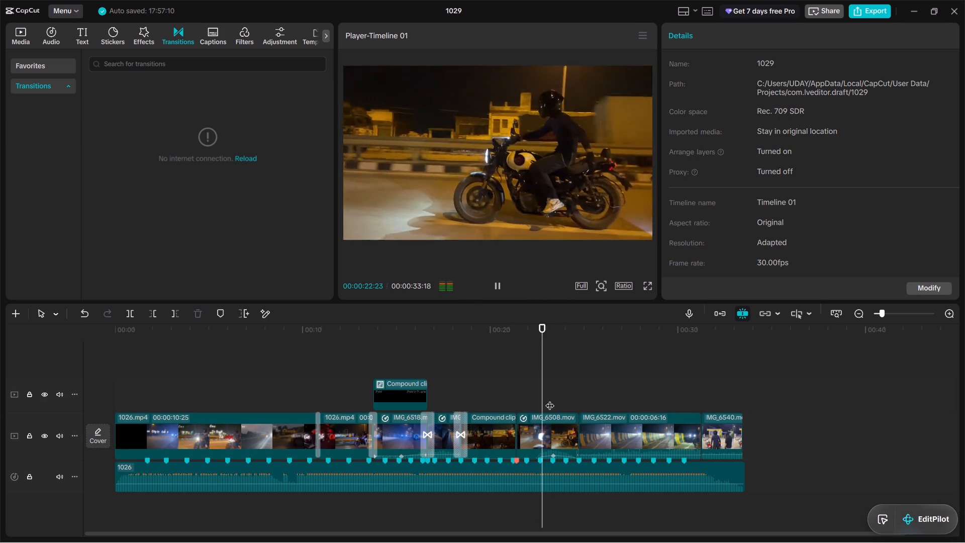
{"action": "key", "text": "space"}
Examine the standard speed, speed curve and animation settings of the IMG_6508.mov clip.
{"action": "left_click", "coordinate": [541, 418]}
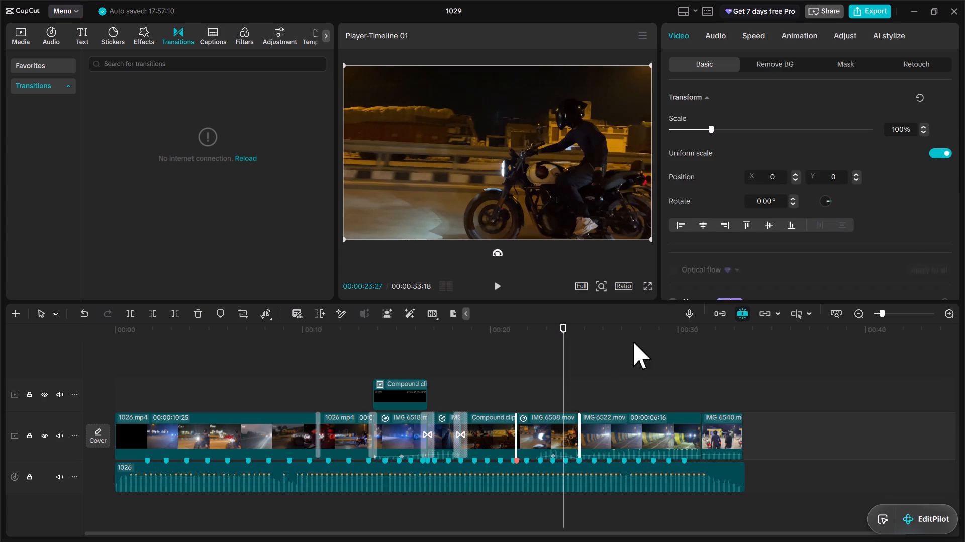
{"action": "left_click", "coordinate": [764, 38]}
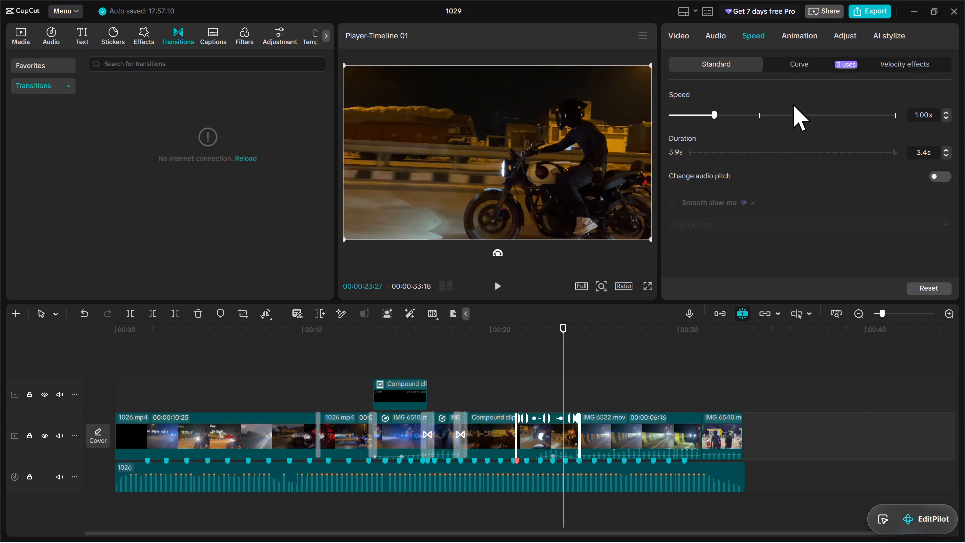
{"action": "left_click", "coordinate": [800, 65]}
{"action": "scroll", "coordinate": [808, 165], "scroll_direction": "down", "scroll_amount": 1}
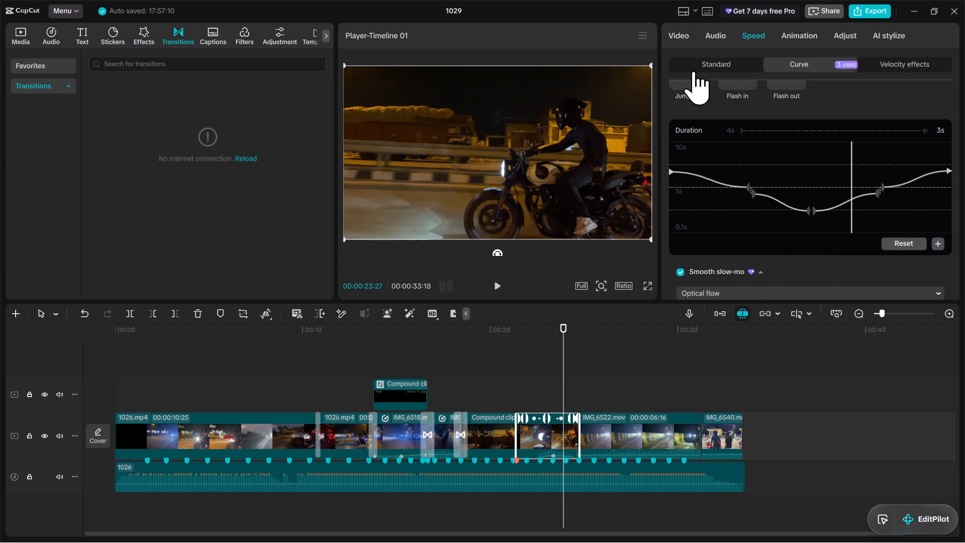
{"action": "left_click", "coordinate": [725, 60]}
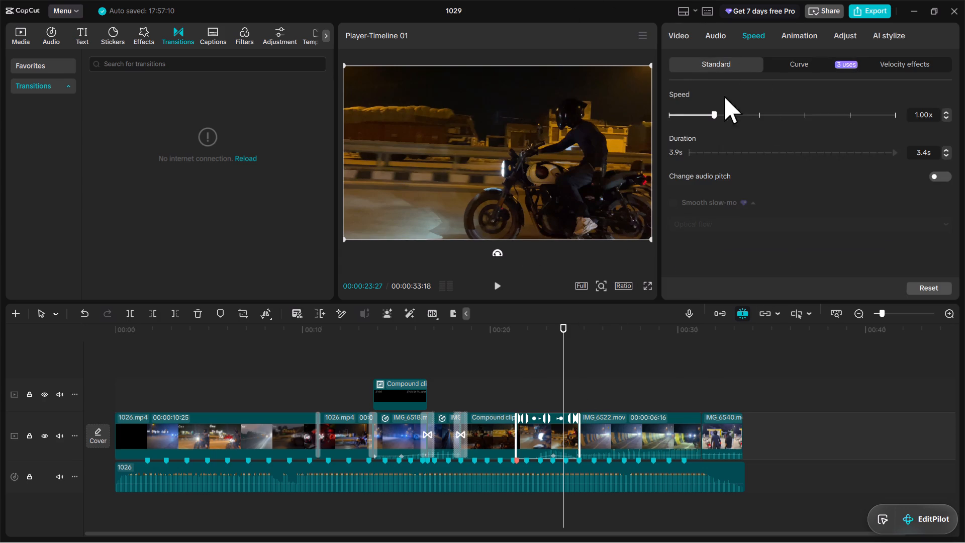
{"action": "left_click", "coordinate": [687, 32]}
{"action": "left_click", "coordinate": [805, 30]}
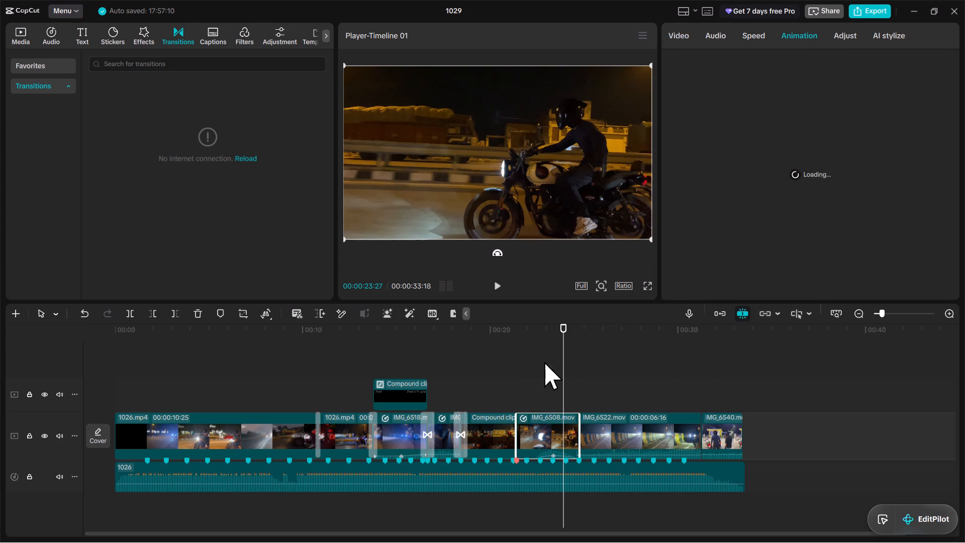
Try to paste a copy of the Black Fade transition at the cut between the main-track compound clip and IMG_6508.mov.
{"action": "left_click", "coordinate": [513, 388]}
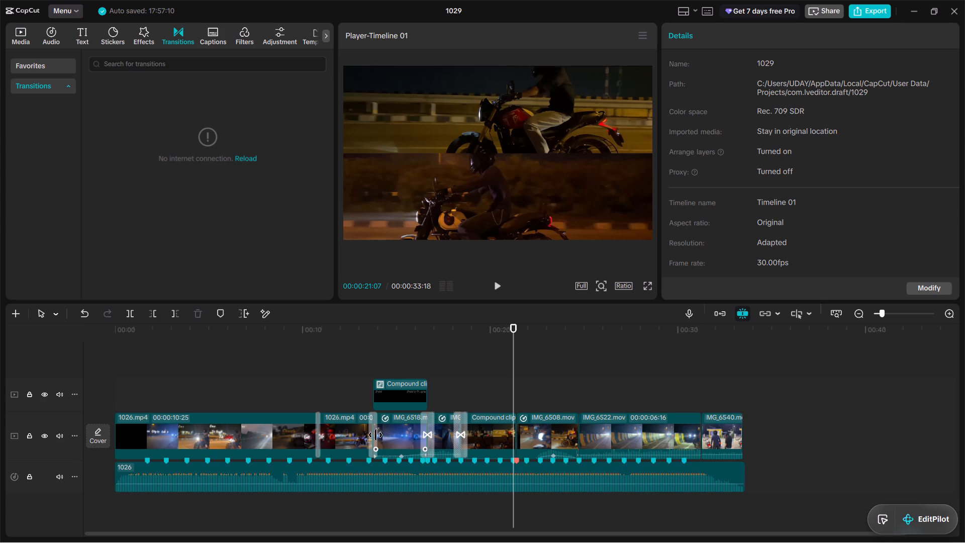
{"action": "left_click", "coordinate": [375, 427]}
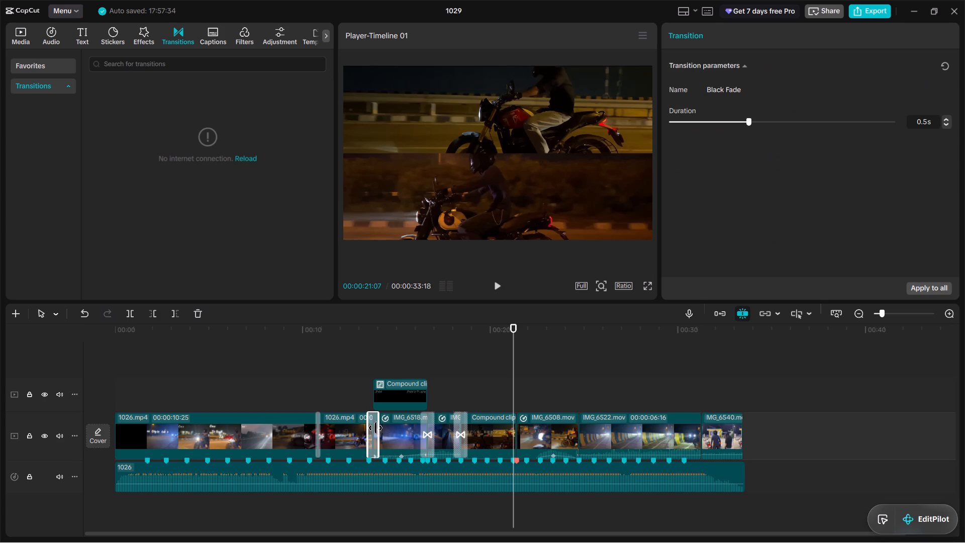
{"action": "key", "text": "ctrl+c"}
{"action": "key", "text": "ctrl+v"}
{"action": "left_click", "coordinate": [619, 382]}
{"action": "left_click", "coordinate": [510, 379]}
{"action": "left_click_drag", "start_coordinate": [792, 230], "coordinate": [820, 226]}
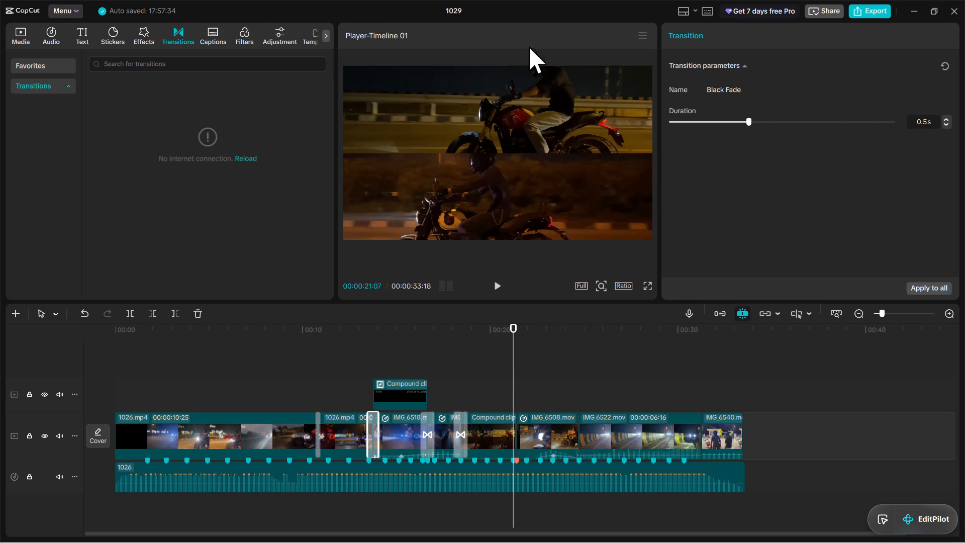